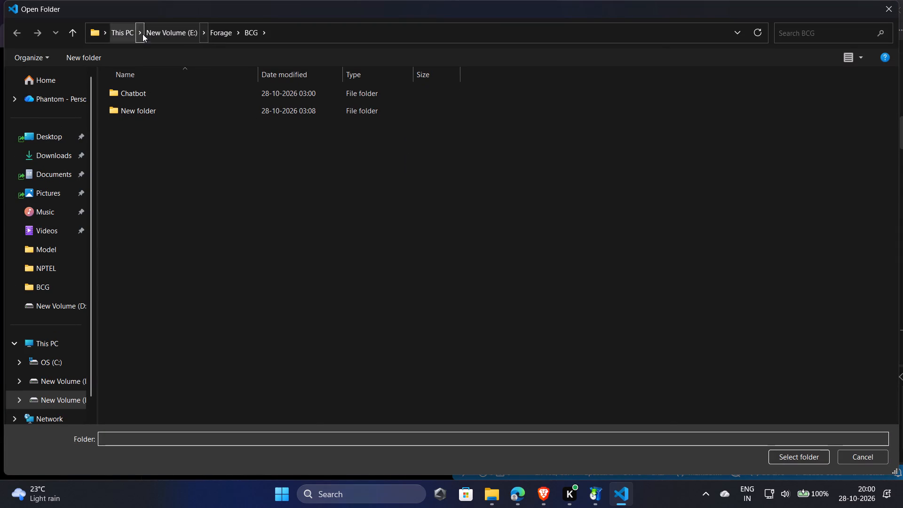
left_click(166, 32)
scroll(255, 358, "down", 8)
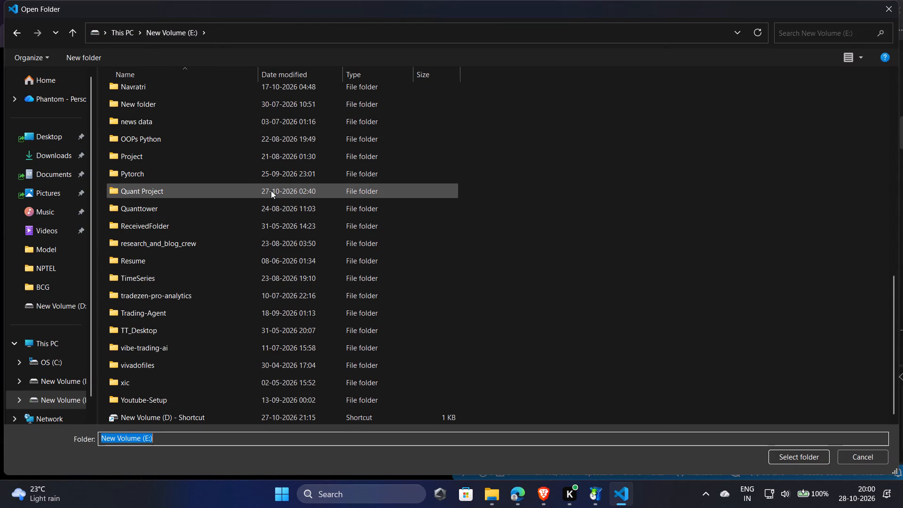
scroll(266, 172, "up", 1)
scroll(222, 368, "down", 1)
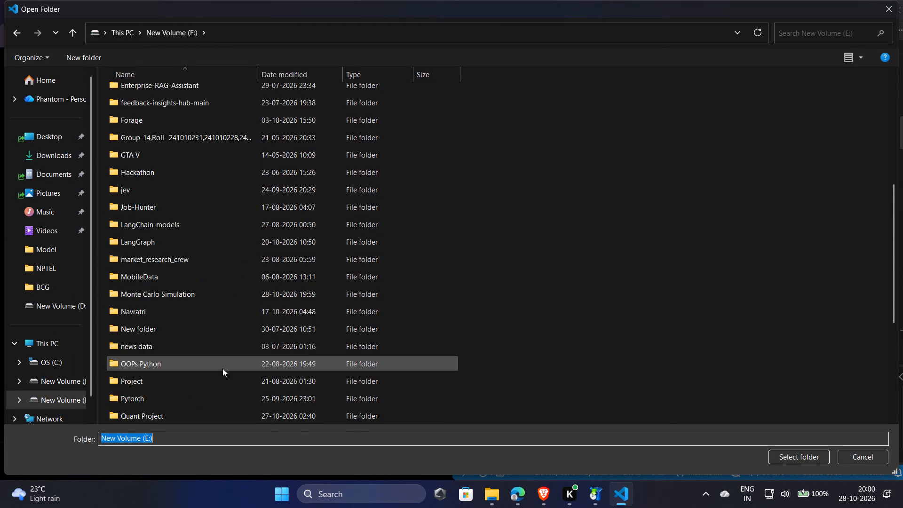
scroll(222, 368, "down", 1)
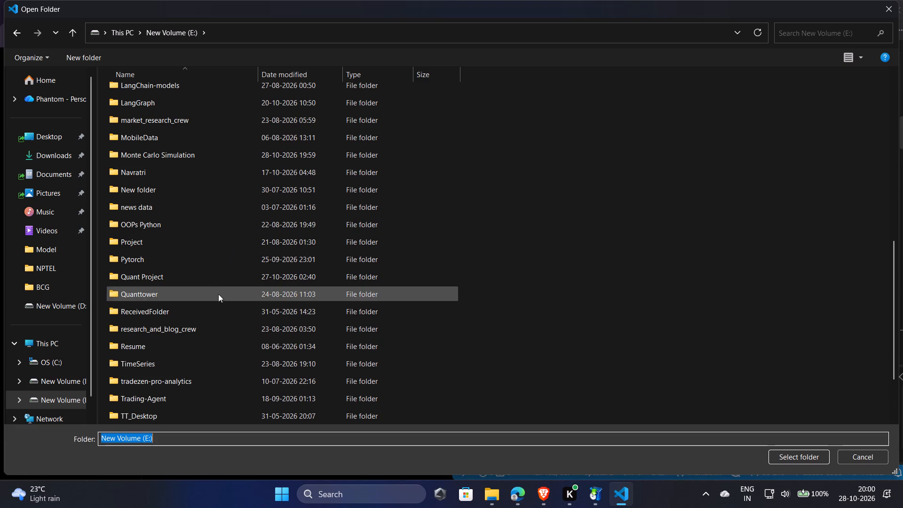
left_click(230, 155)
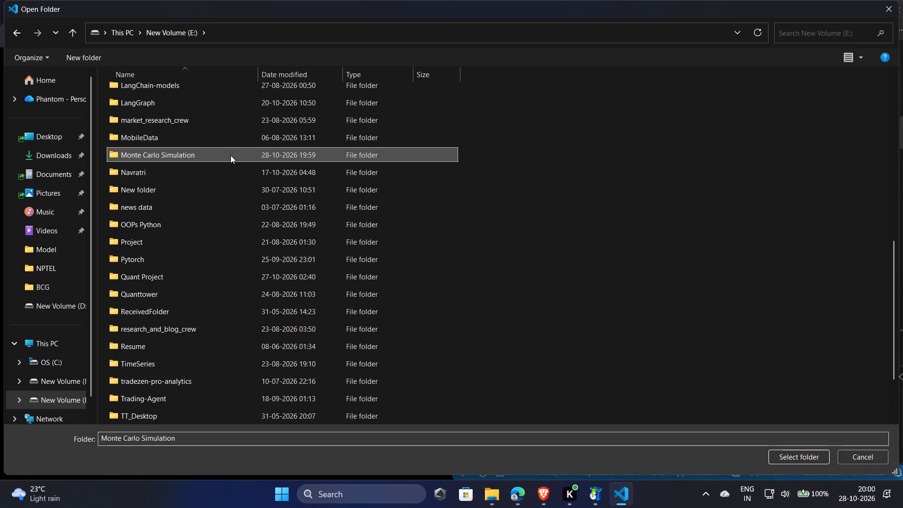
left_click(782, 459)
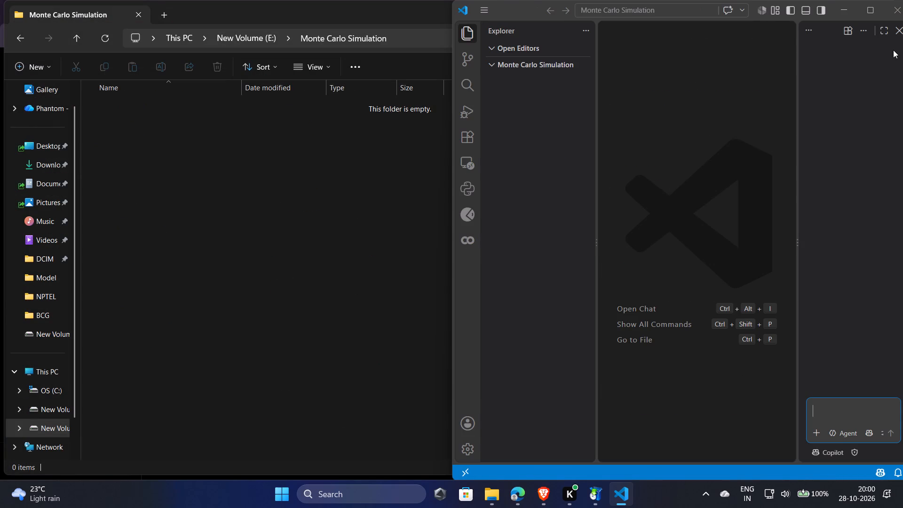
Close the Copilot chat pane in the newly opened workspace.
left_click(902, 22)
left_click(894, 37)
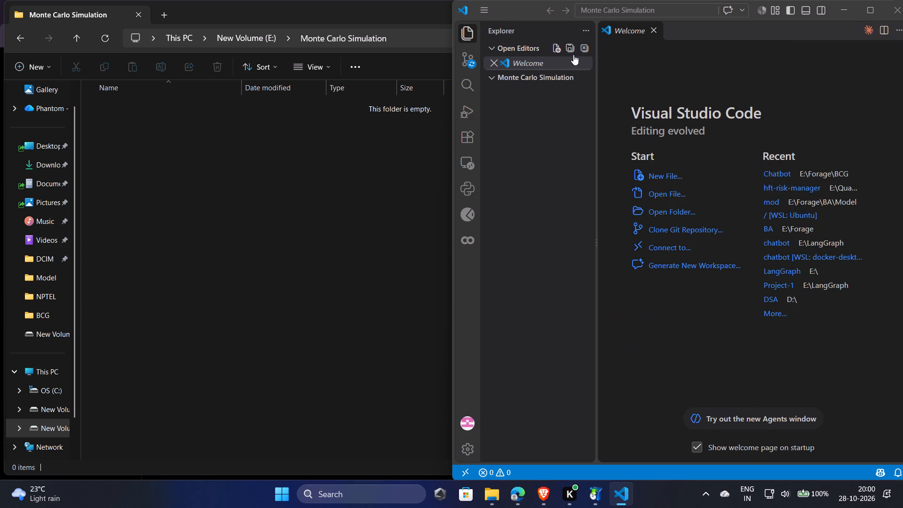
Create a notebook file named main.ipynb in the Monte Carlo Simulation folder.
left_click(545, 75)
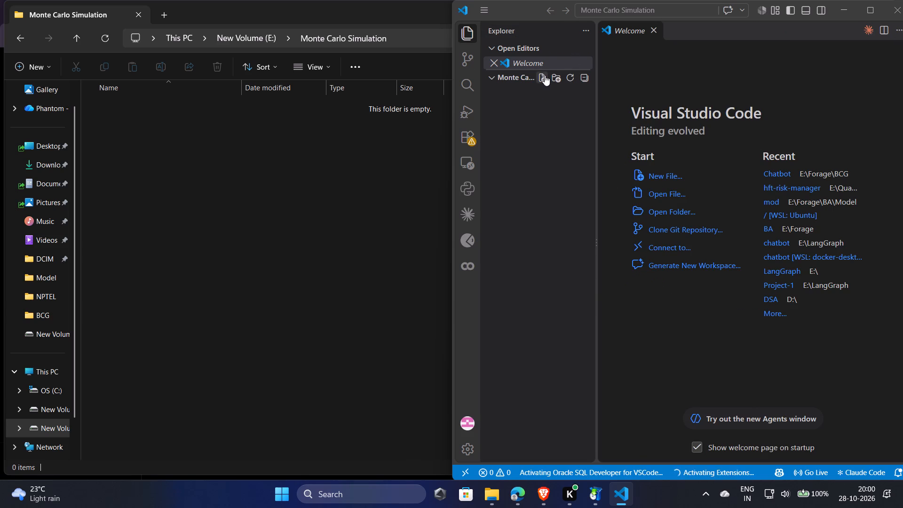
left_click(542, 77)
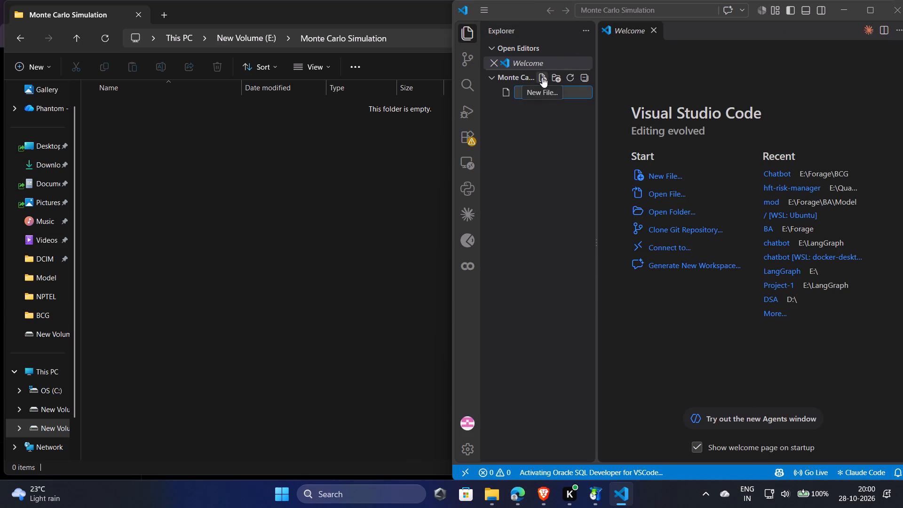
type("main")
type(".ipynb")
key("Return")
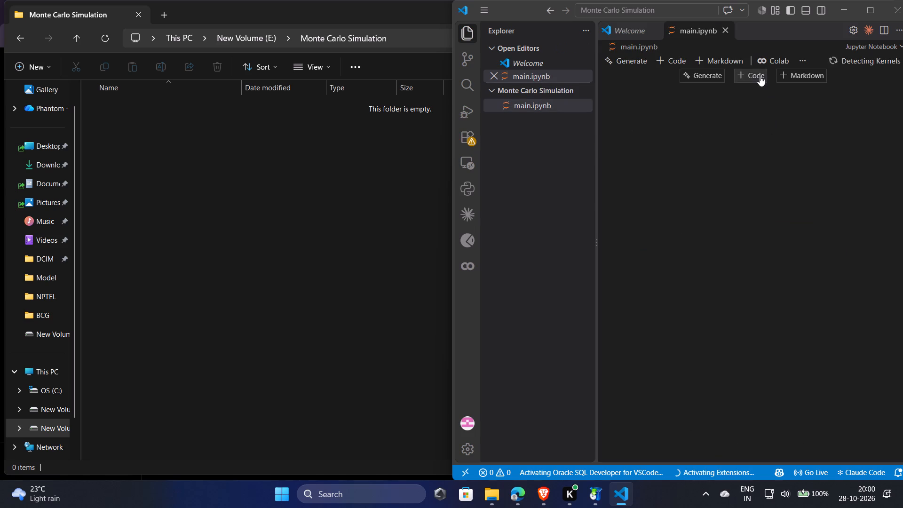
Close the File Explorer window showing the Monte Carlo Simulation folder.
left_click(432, 176)
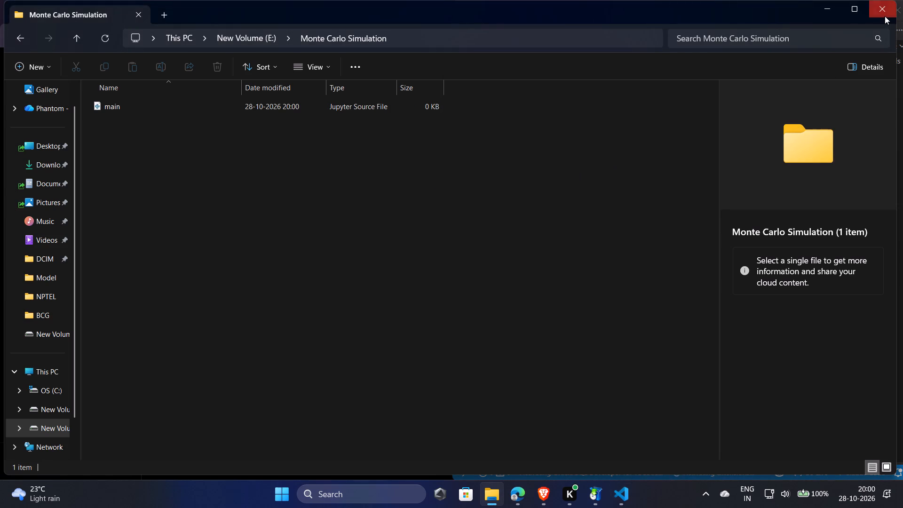
left_click(885, 16)
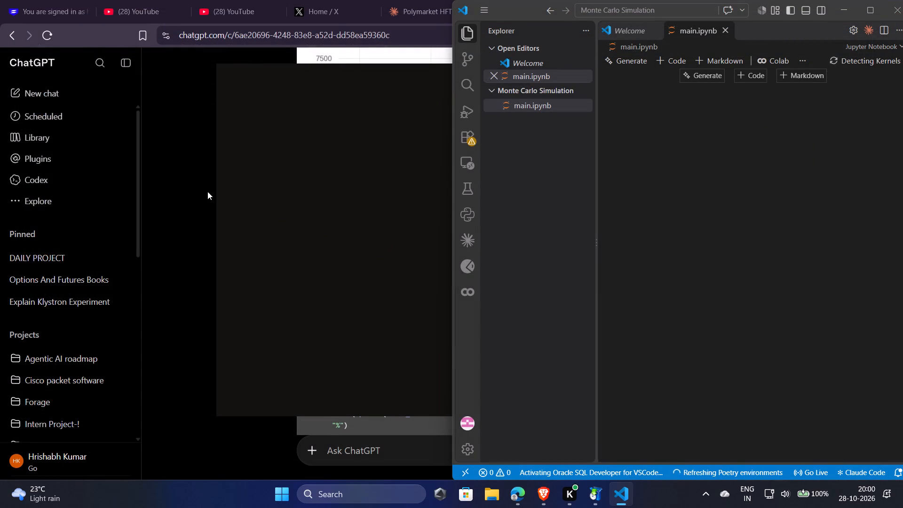
Switch to the ChatGPT browser window and tile it side by side with the main.ipynb editor window.
left_click(207, 191)
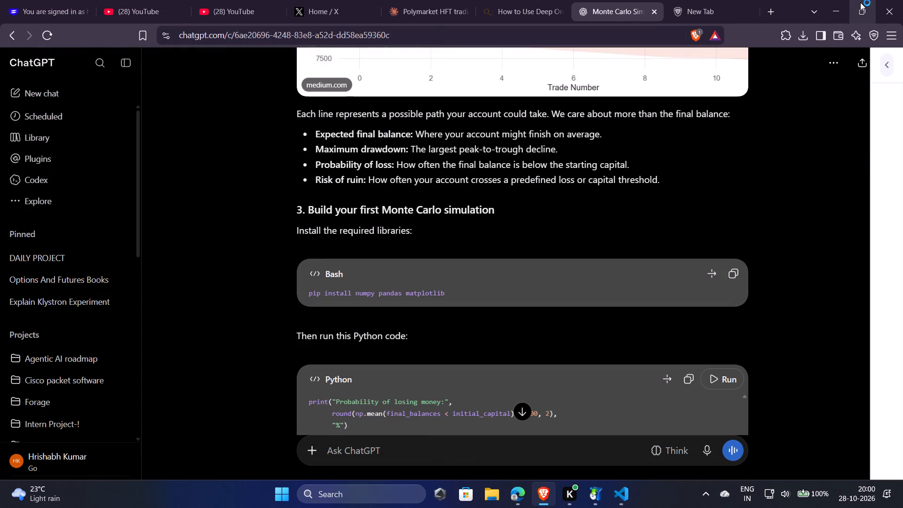
left_click(792, 106)
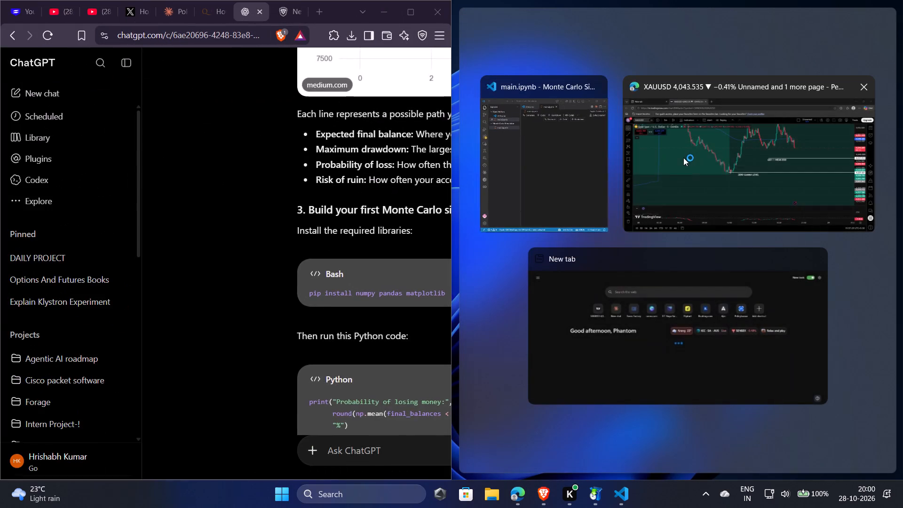
left_click(557, 154)
left_click(677, 153)
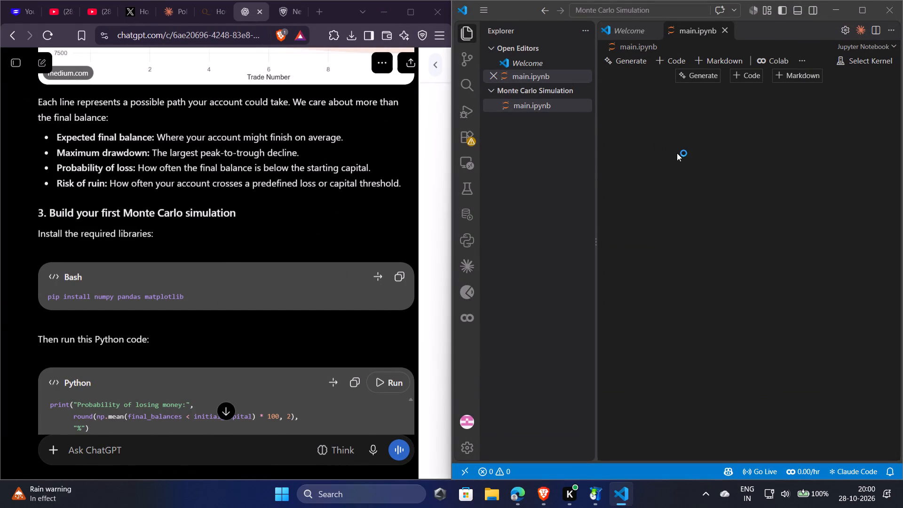
Add ten empty code cells to main.ipynb and select the first one.
triple_click(741, 82)
triple_click(741, 82)
triple_click(741, 82)
left_click(741, 82)
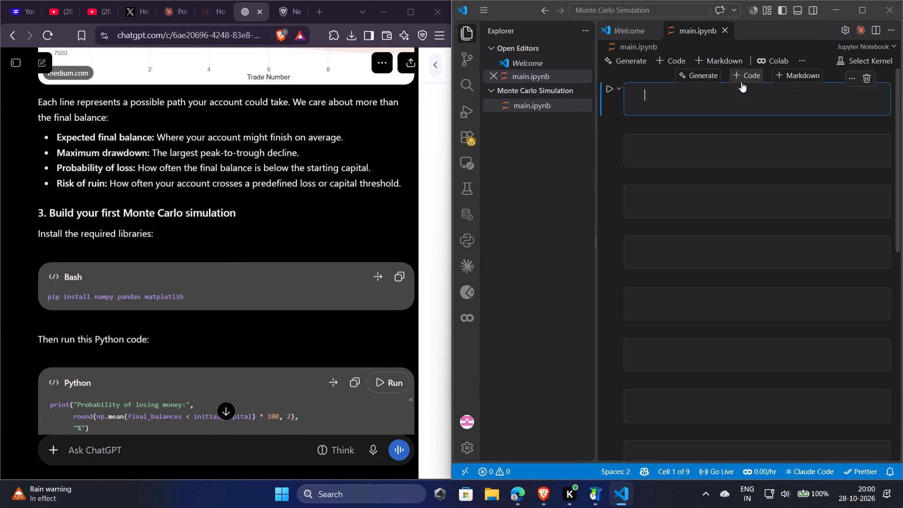
left_click(654, 92)
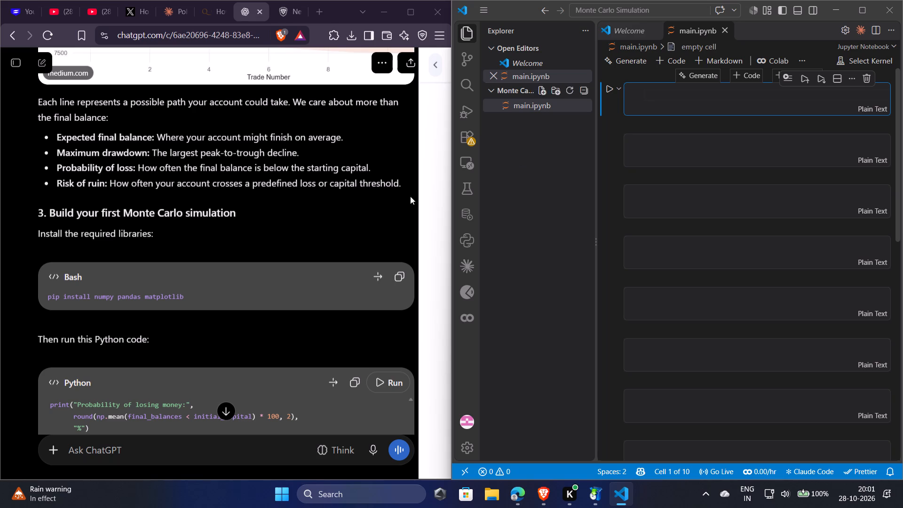
Add a Markdown cell at the top of the notebook with the text "Monte Carlo Simulation" and render it.
scroll(290, 243, "up", 6)
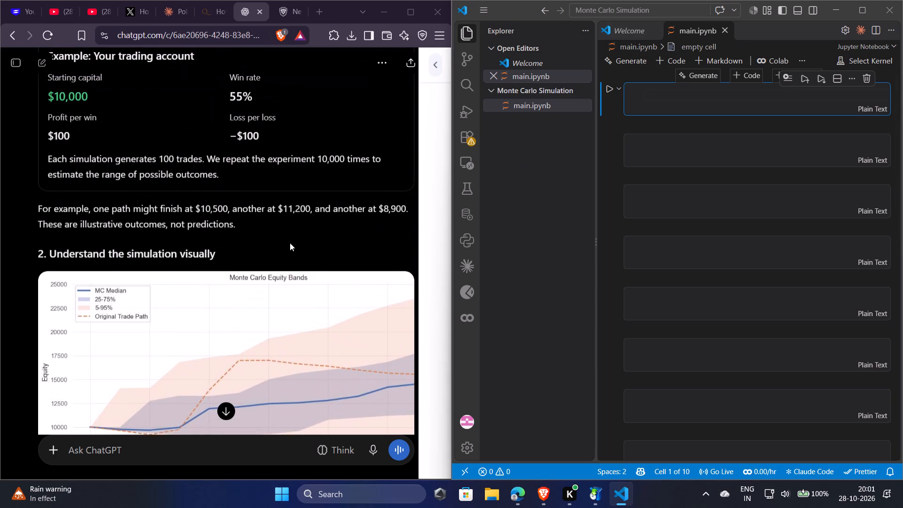
scroll(290, 243, "up", 2)
scroll(290, 243, "down", 1)
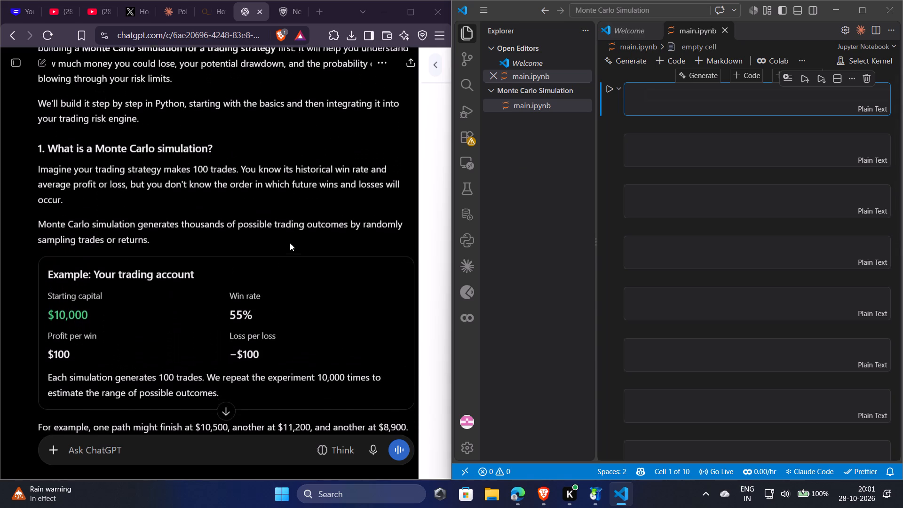
scroll(776, 108, "up", 3)
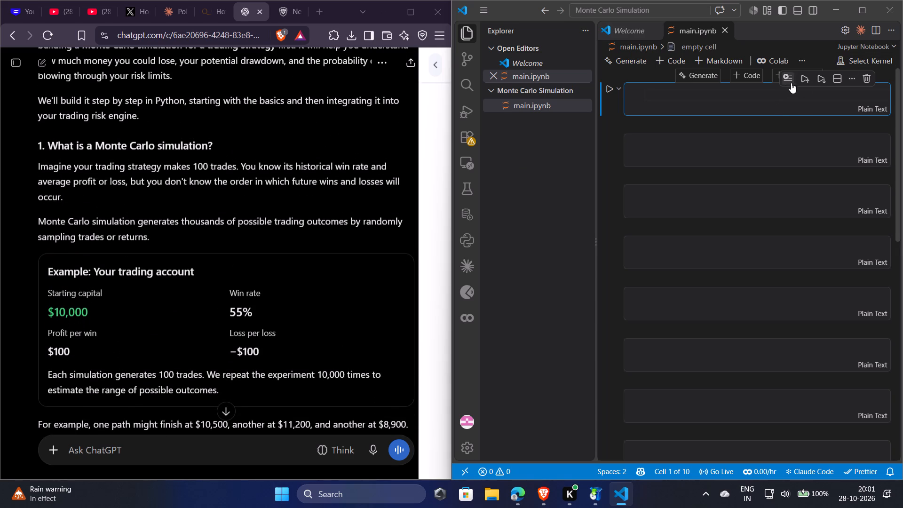
left_click(774, 71)
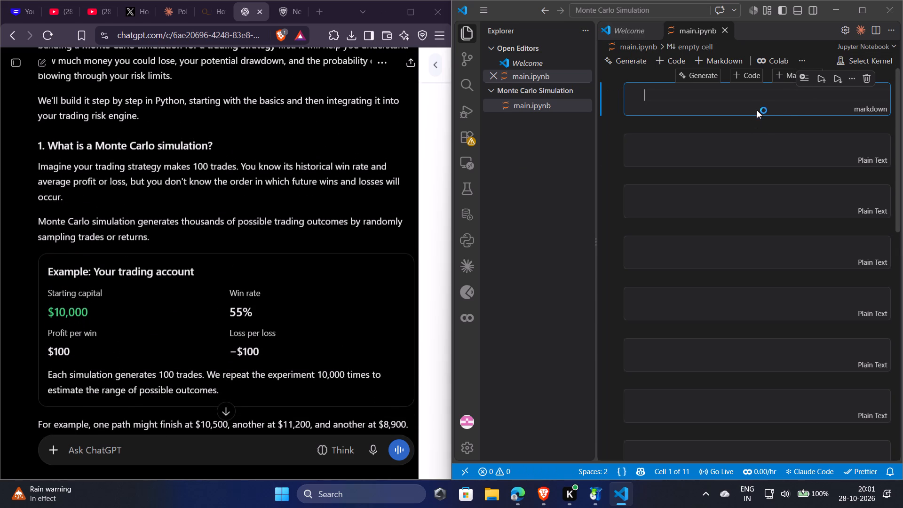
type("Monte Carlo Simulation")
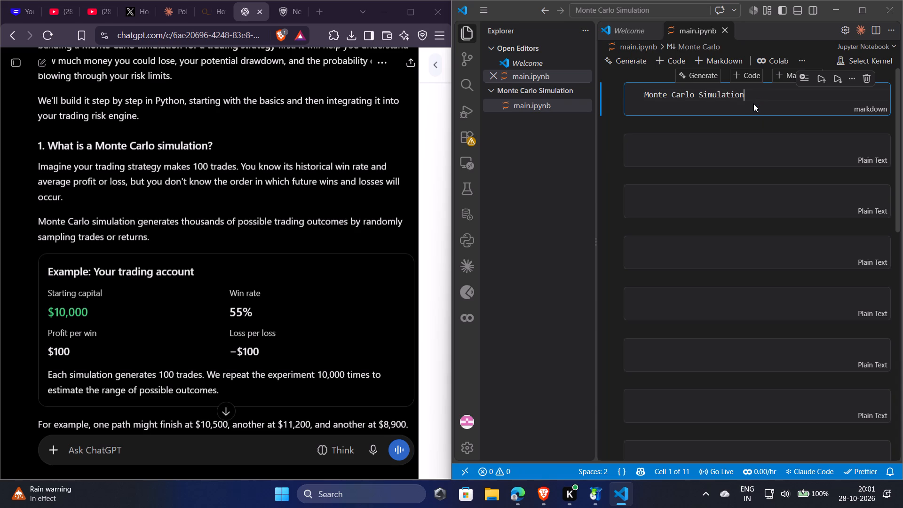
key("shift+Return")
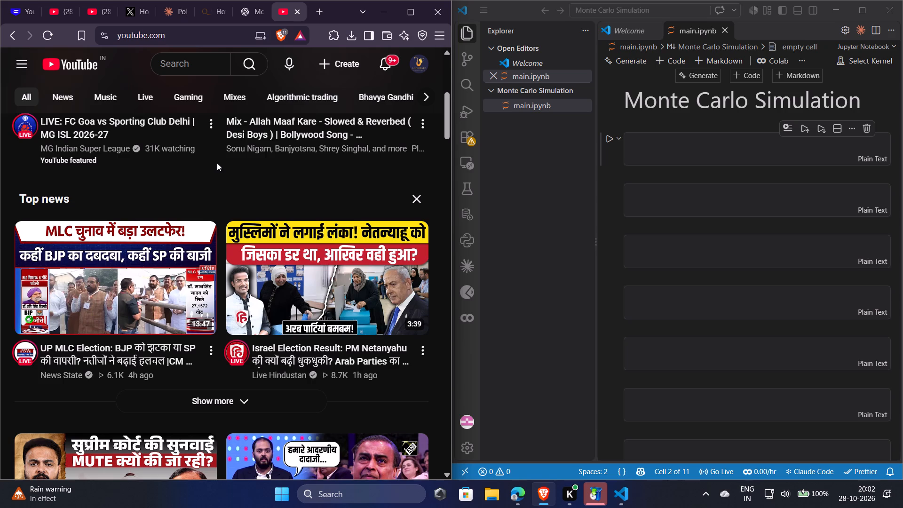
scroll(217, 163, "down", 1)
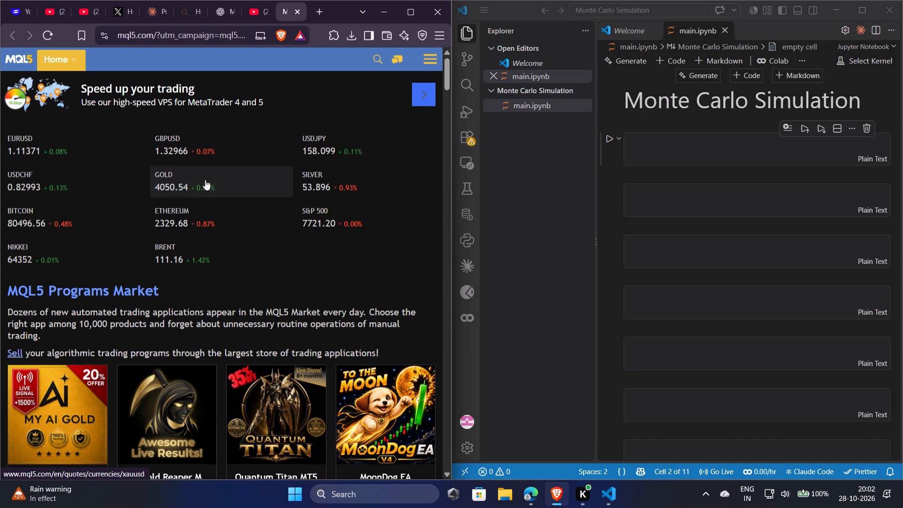
In the Alpari MT5 terminal, choose Alpari as the company and proceed with opening a demo account for virtual money.
left_click(377, 20)
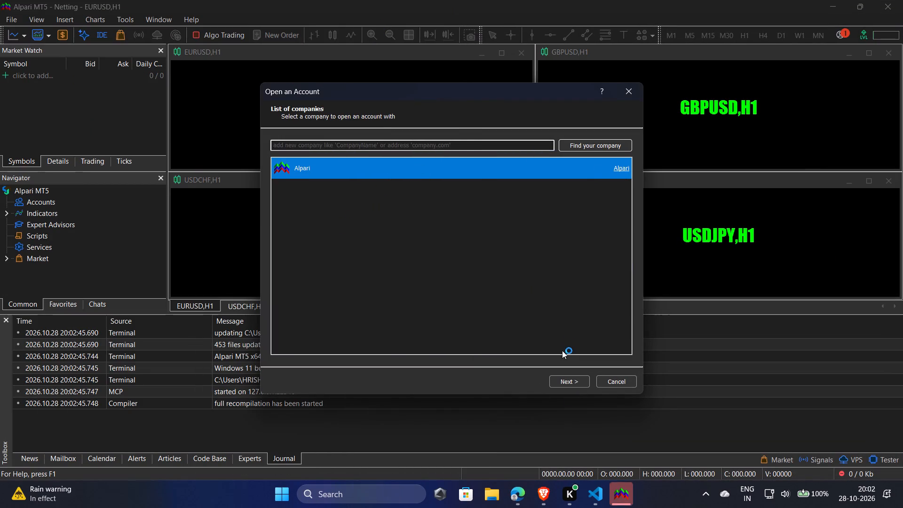
left_click(578, 380)
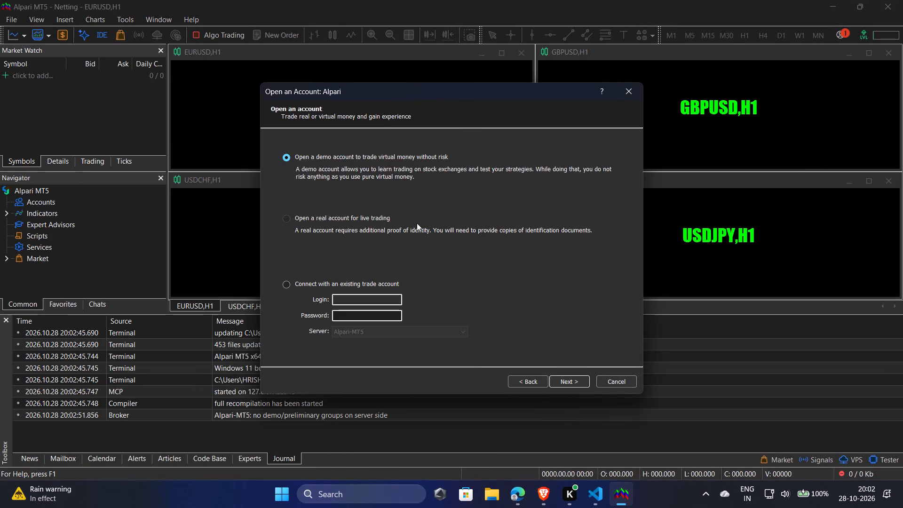
left_click(562, 382)
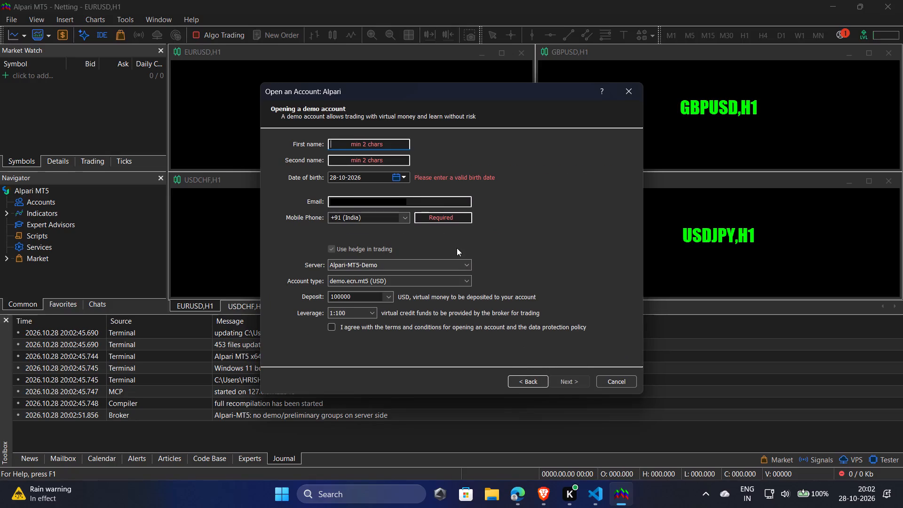
Fill in the account holder's first name and second name in the demo account form.
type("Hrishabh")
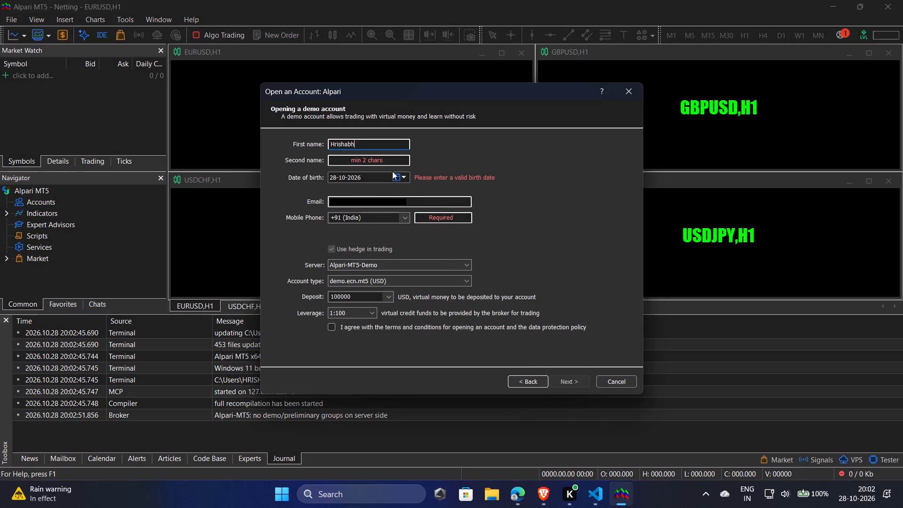
left_click(394, 165)
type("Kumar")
Set the account holder's date of birth in the demo account form.
left_click(399, 182)
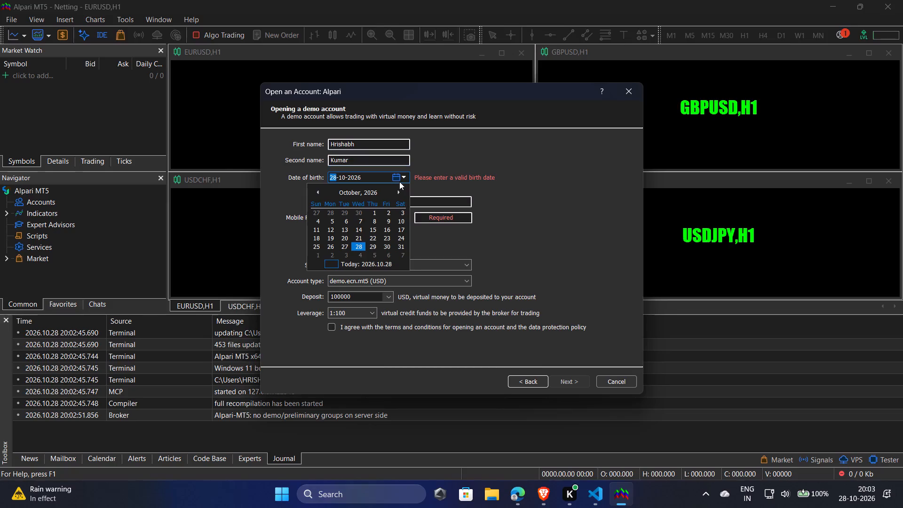
left_click(374, 193)
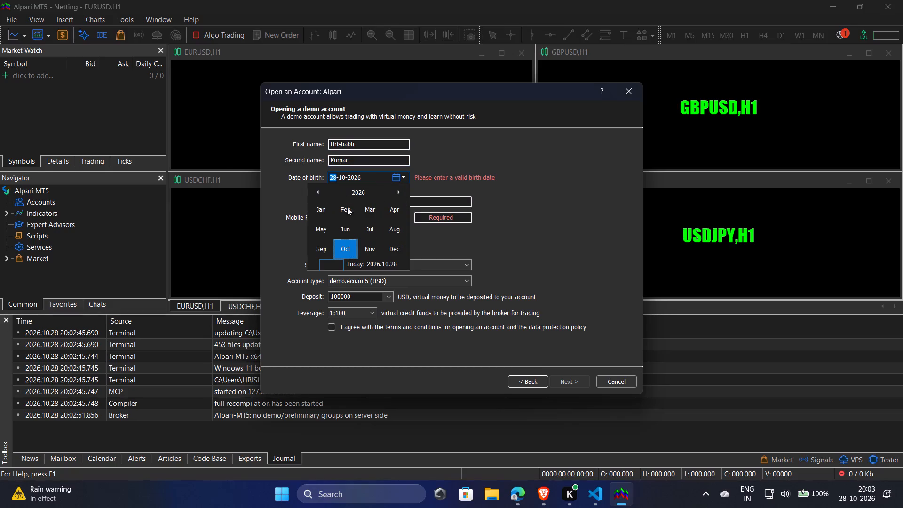
left_click(364, 197)
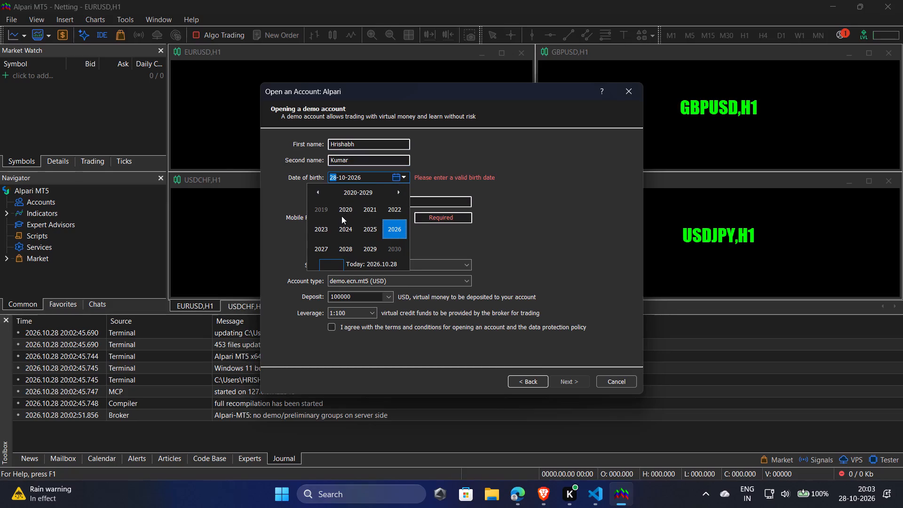
scroll(341, 216, "down", 1)
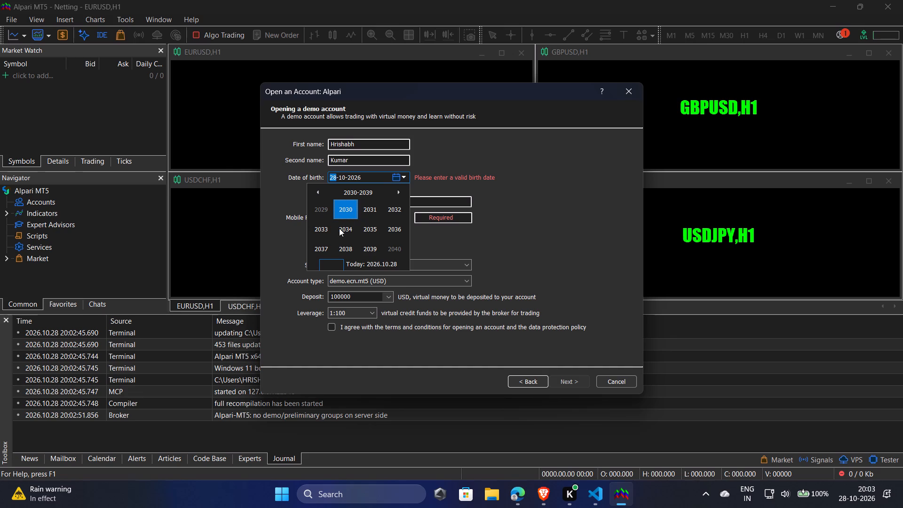
left_click(317, 189)
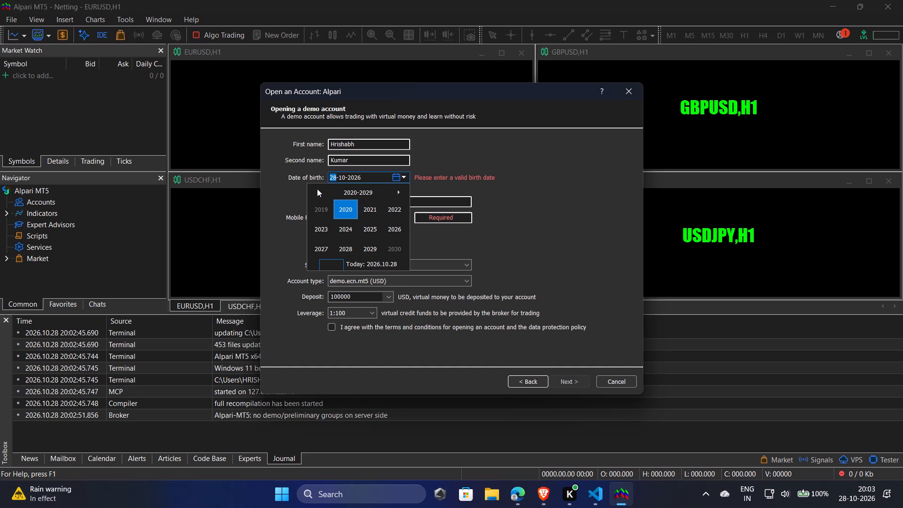
left_click(317, 189)
left_click(317, 189)
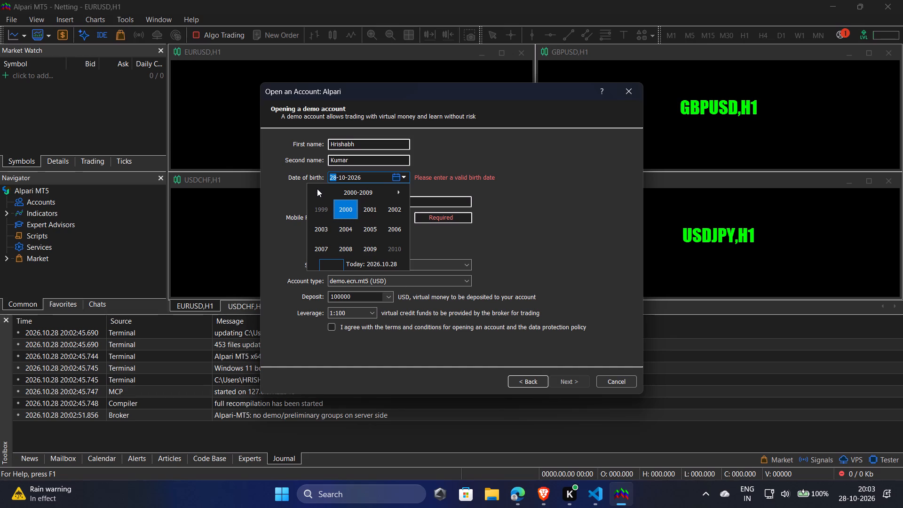
left_click(369, 229)
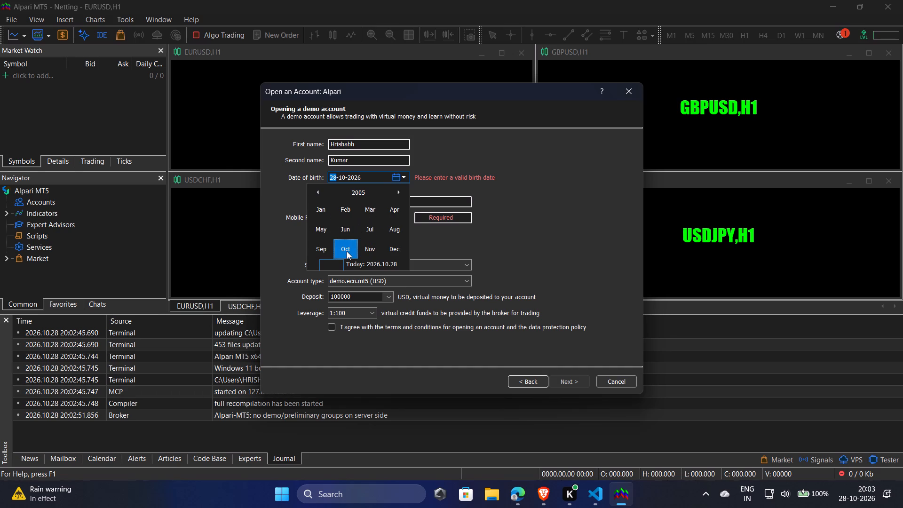
left_click(347, 251)
left_click(359, 220)
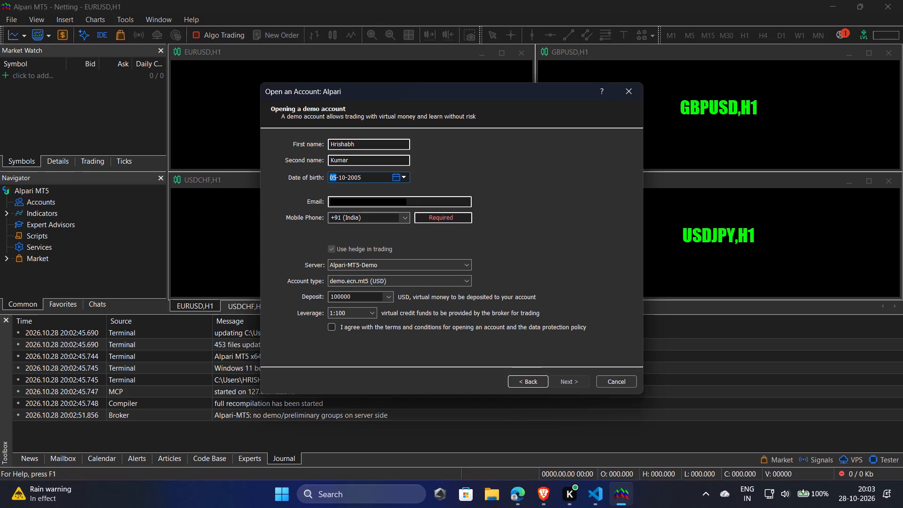
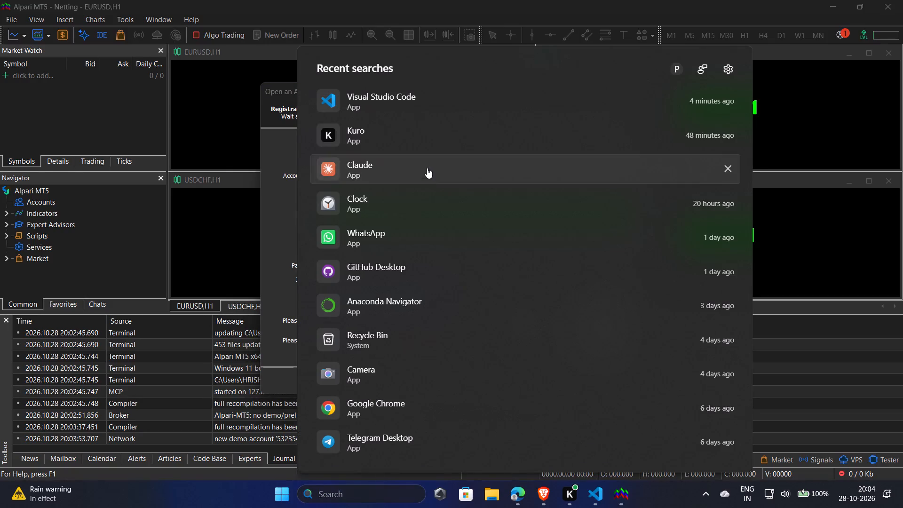
Open Notepad and start a new note in its own tab with the label "Login_id:".
type("no")
left_click(410, 132)
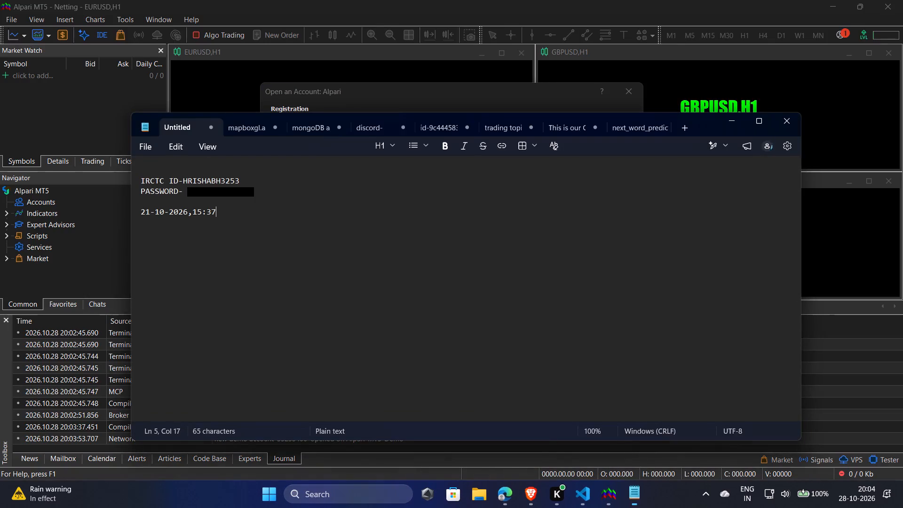
left_click(689, 130)
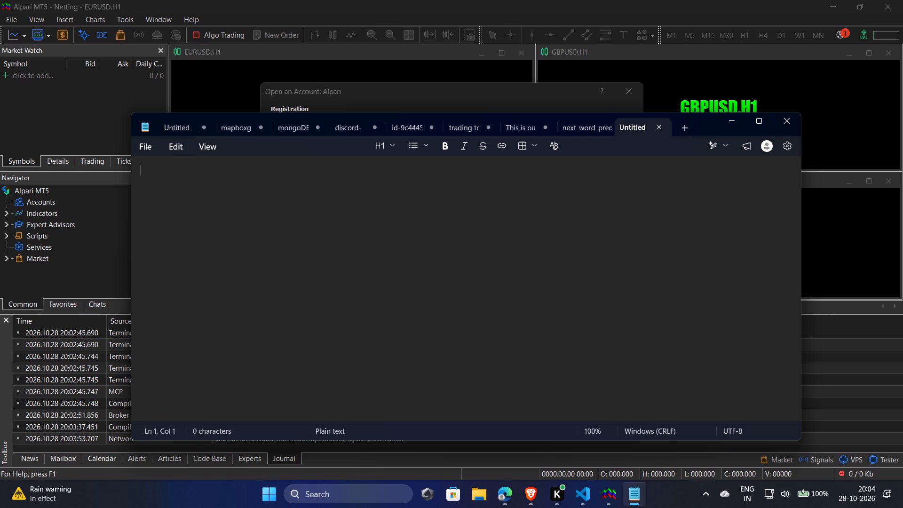
left_click(322, 221)
type("Login_id:")
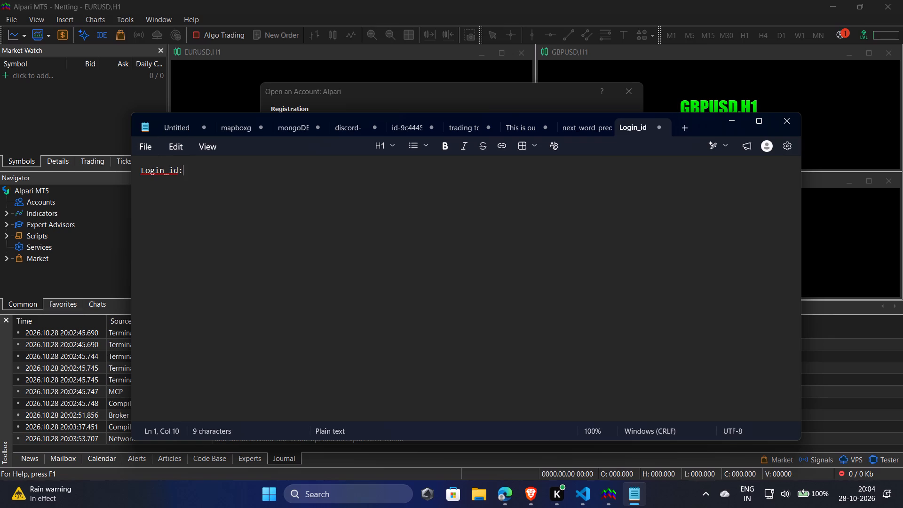
left_click(699, 129)
left_click_drag(699, 129, 748, 238)
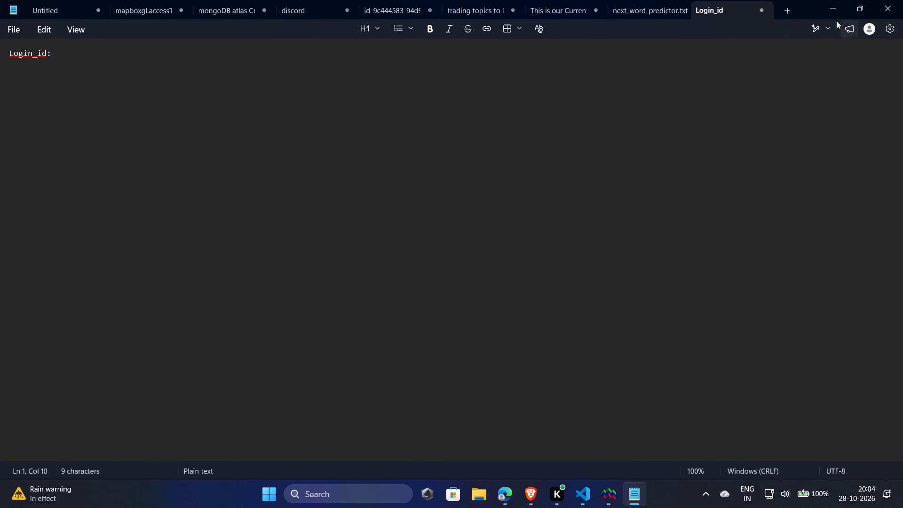
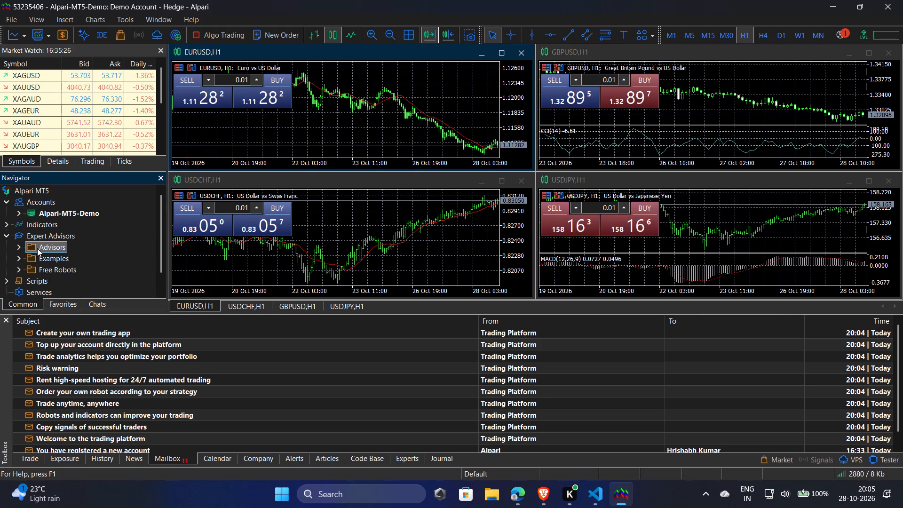
Expand the Advisors group of Expert Advisors and open ExpertMACD in the Strategy Tester.
left_click(14, 247)
left_click(17, 247)
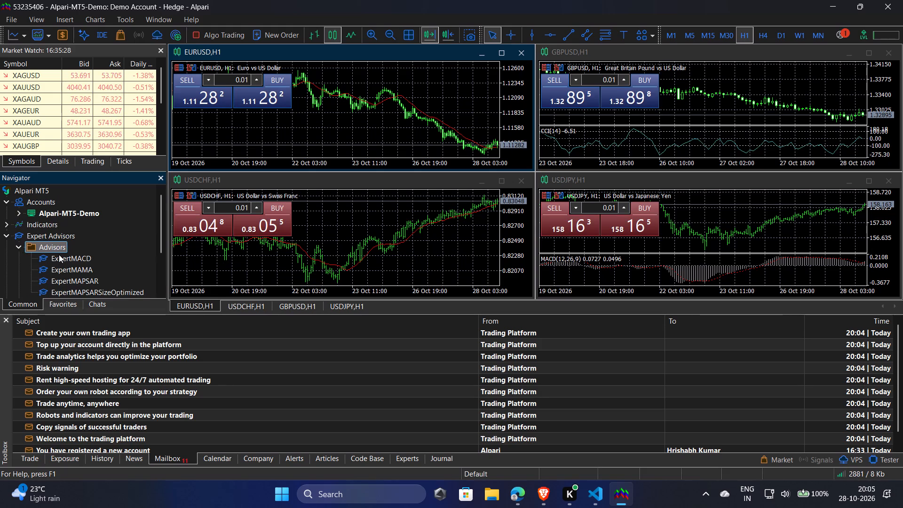
scroll(59, 254, "down", 1)
scroll(70, 227, "up", 2)
left_click(74, 258)
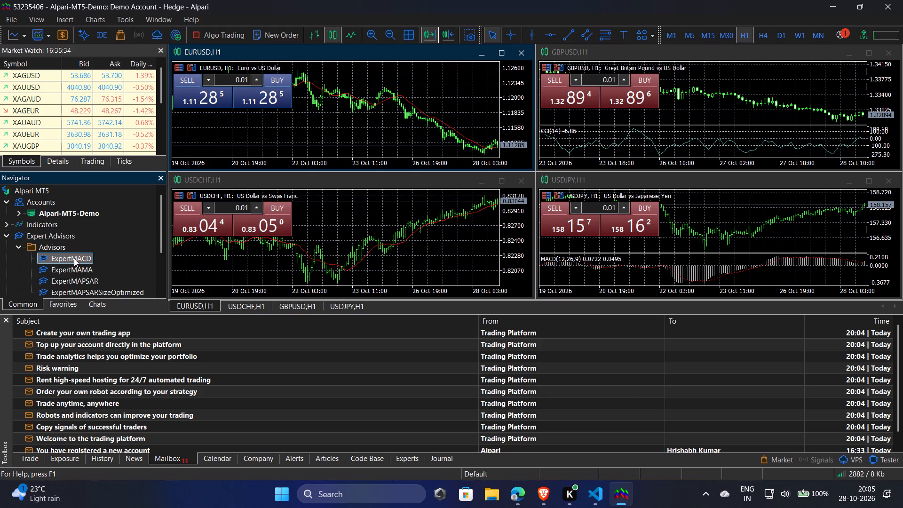
scroll(100, 264, "down", 1)
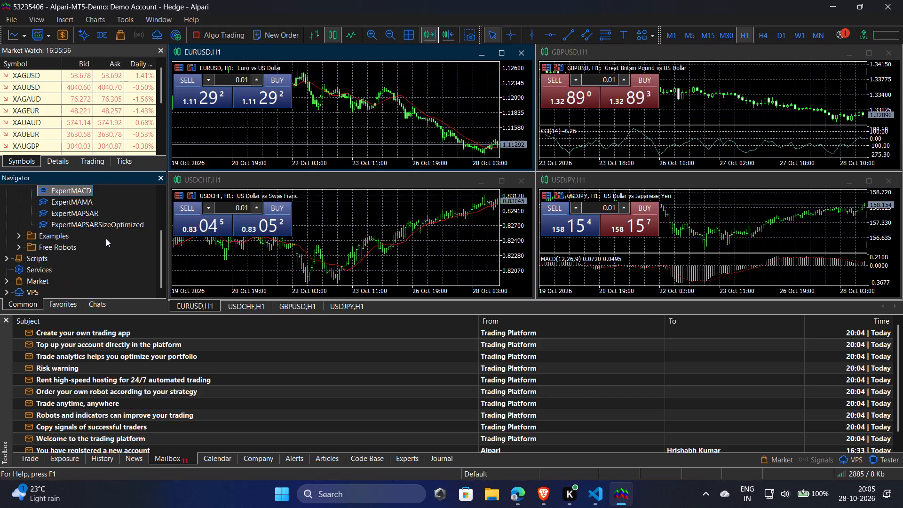
right_click(75, 191)
left_click(95, 214)
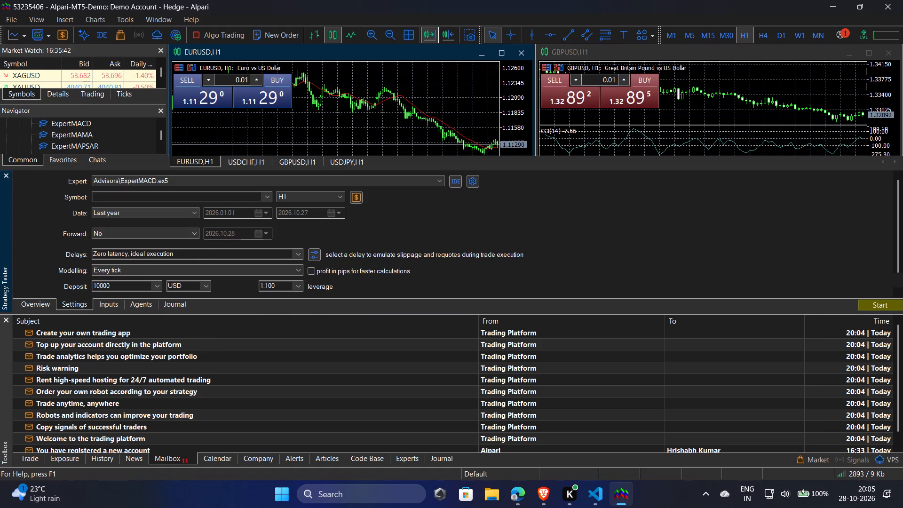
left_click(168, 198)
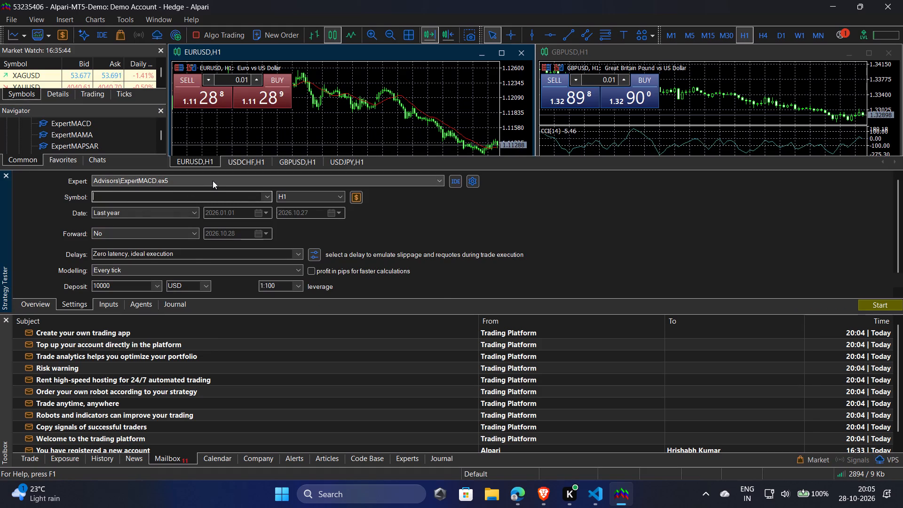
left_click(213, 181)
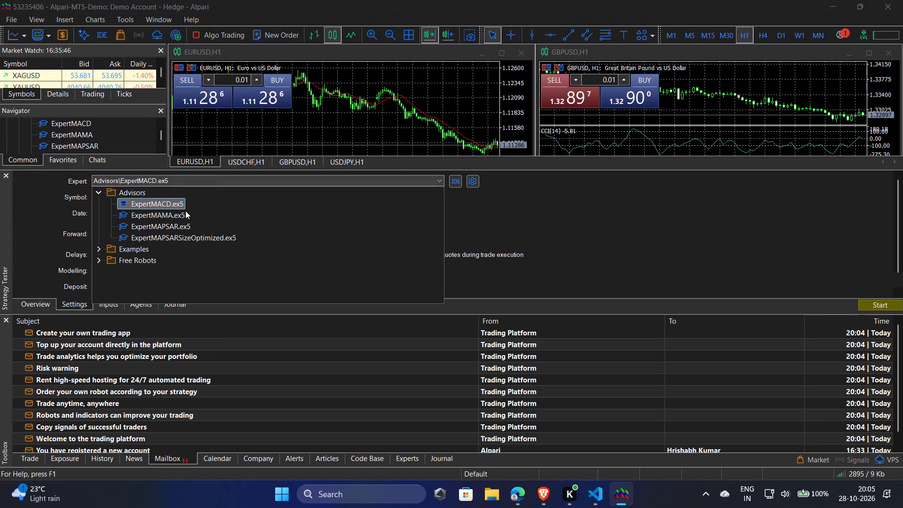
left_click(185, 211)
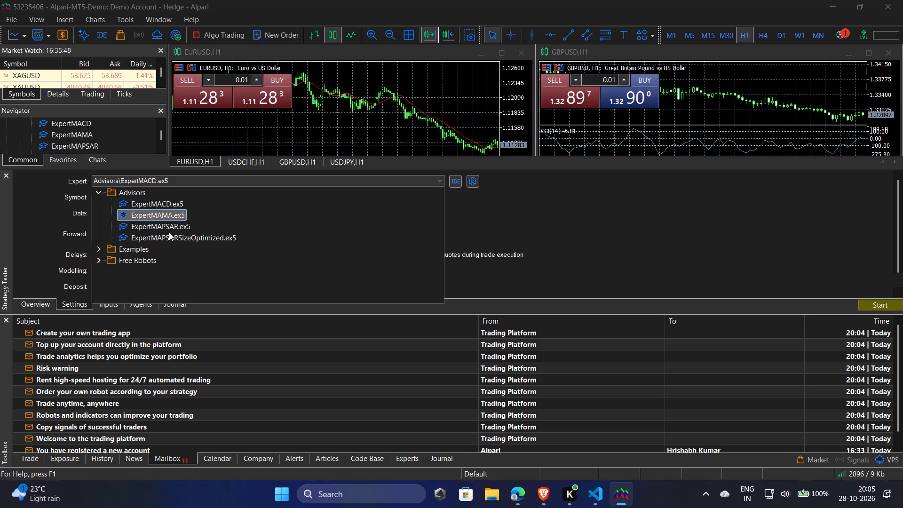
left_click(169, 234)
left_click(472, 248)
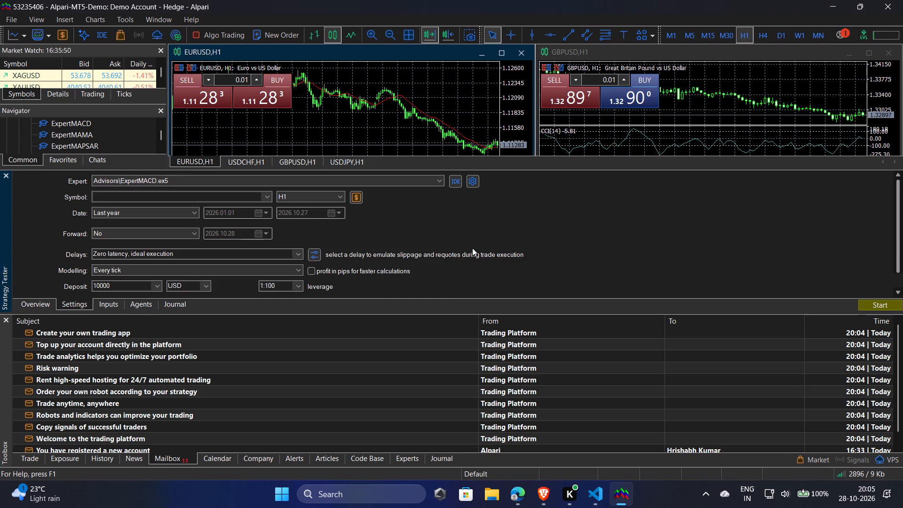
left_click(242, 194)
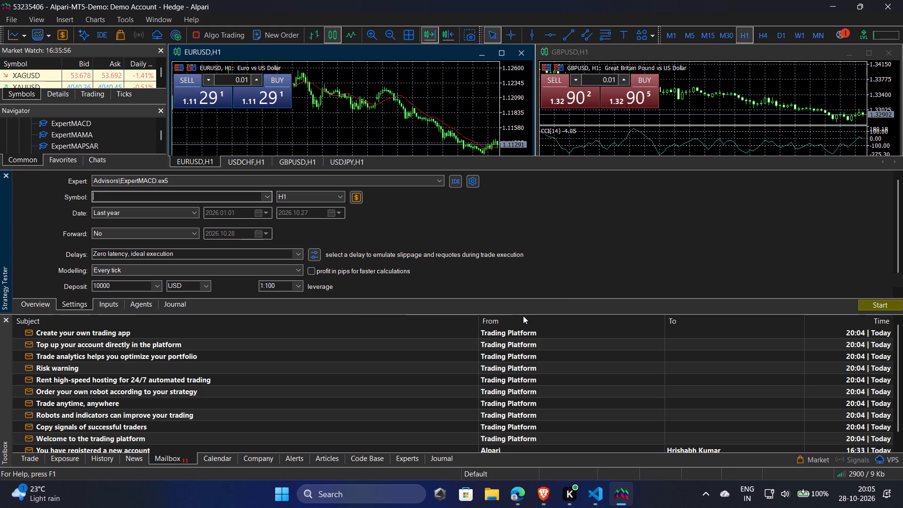
Close the Toolbox with the mailbox and enlarge the Strategy Tester to show all of its settings.
left_click_drag(524, 313, 524, 365)
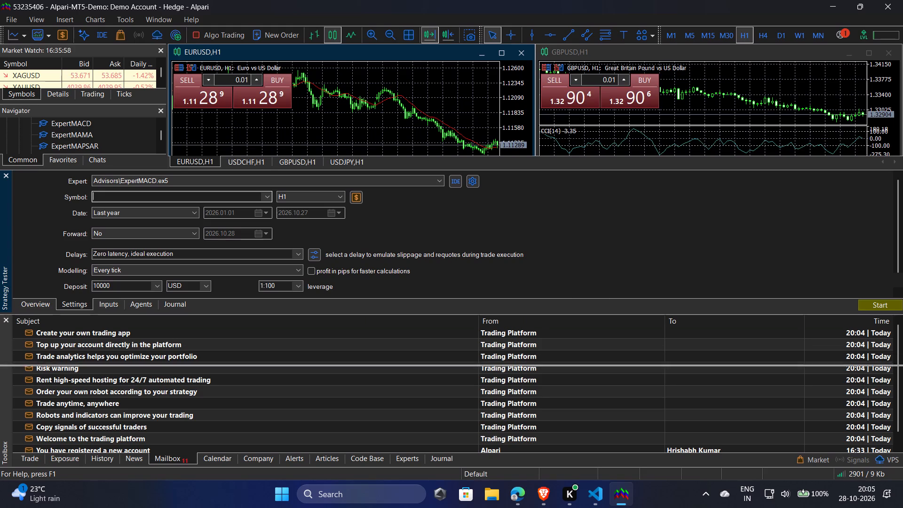
left_click_drag(524, 365, 524, 374)
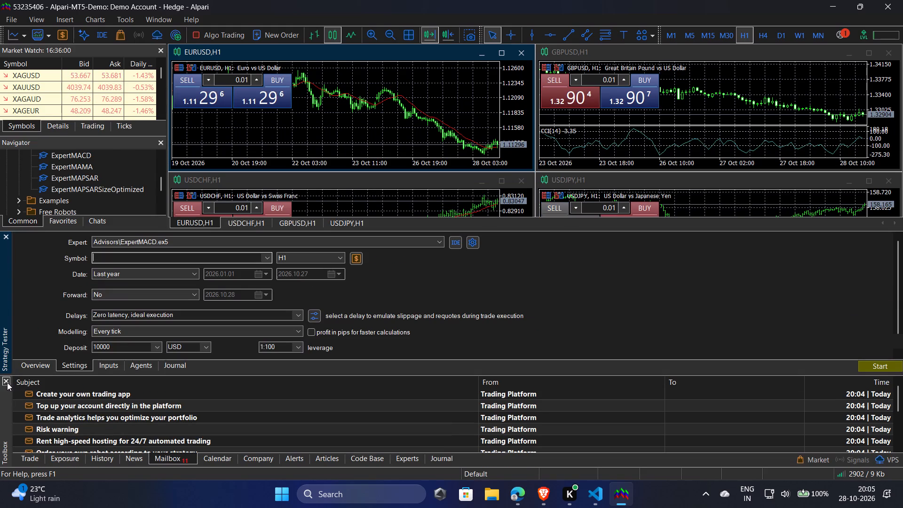
left_click(4, 382)
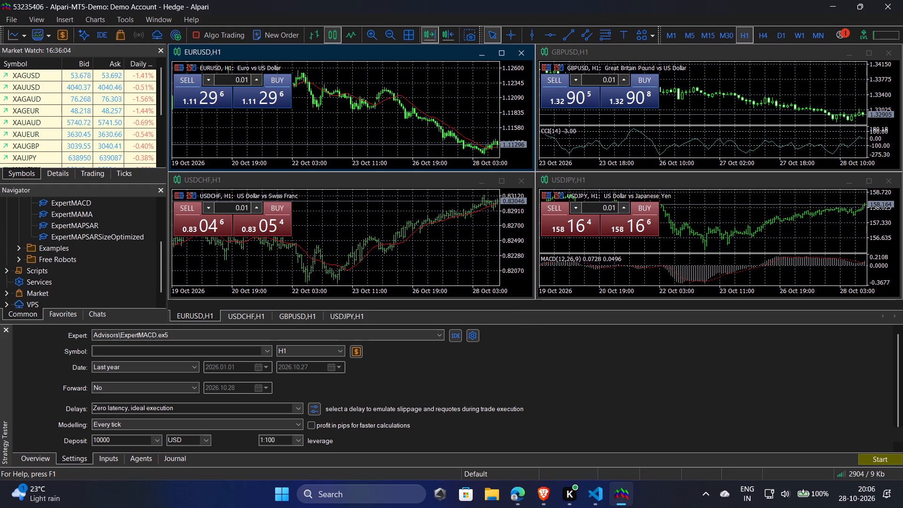
left_click_drag(525, 323, 525, 216)
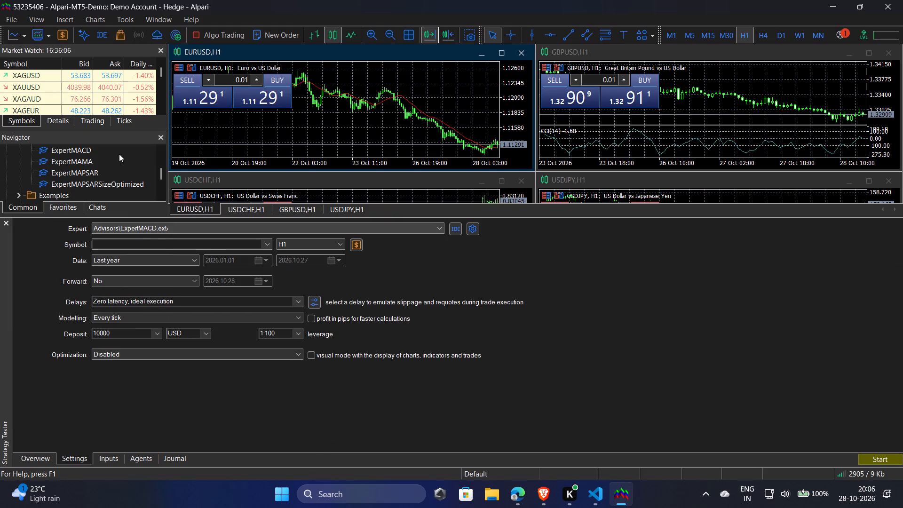
Set the Strategy Tester's symbol to XAUUSD, Gold (Spot), from the Spot Metals group.
left_click(154, 240)
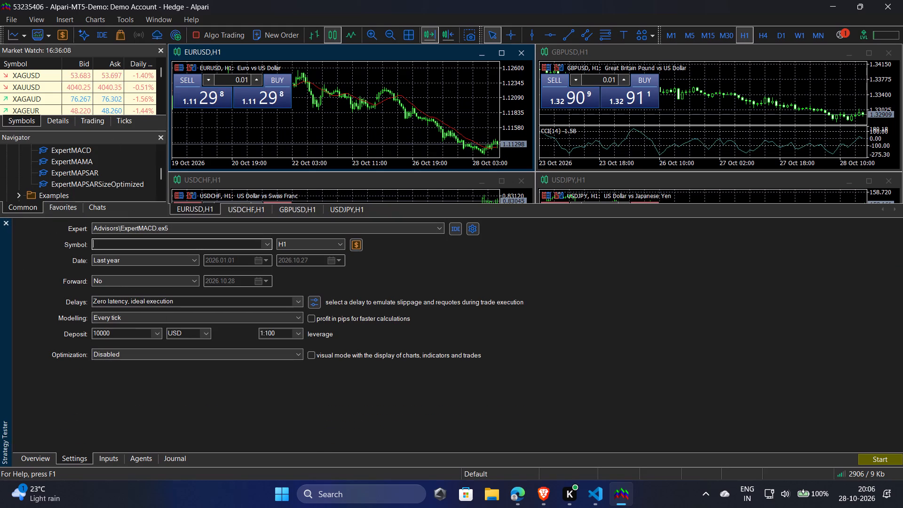
left_click(264, 241)
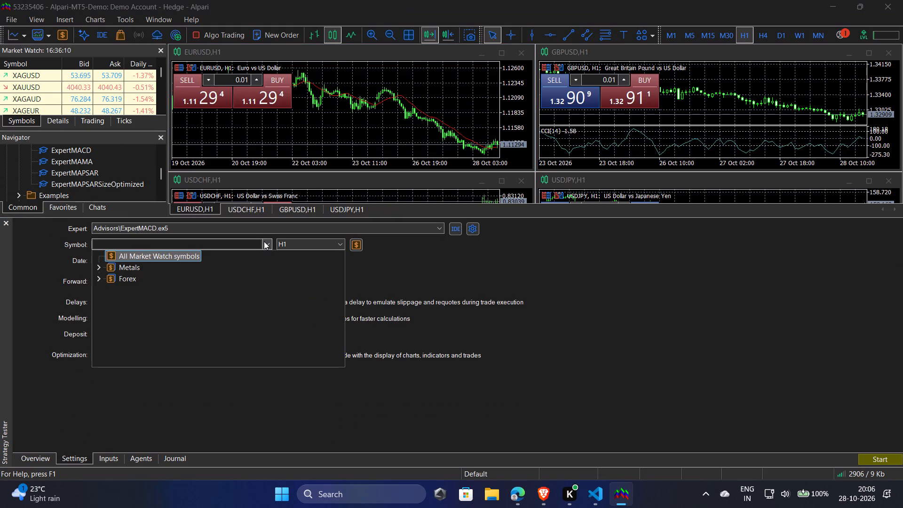
left_click(102, 268)
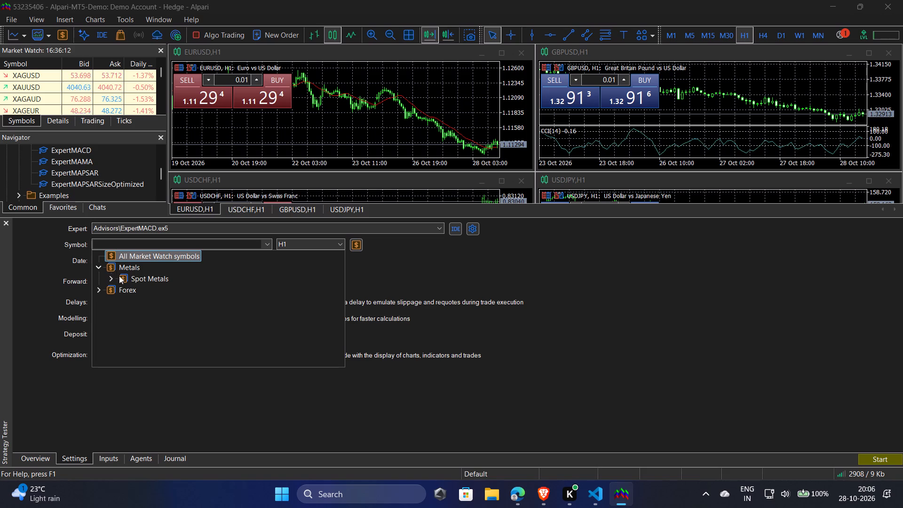
left_click(119, 277)
left_click(112, 278)
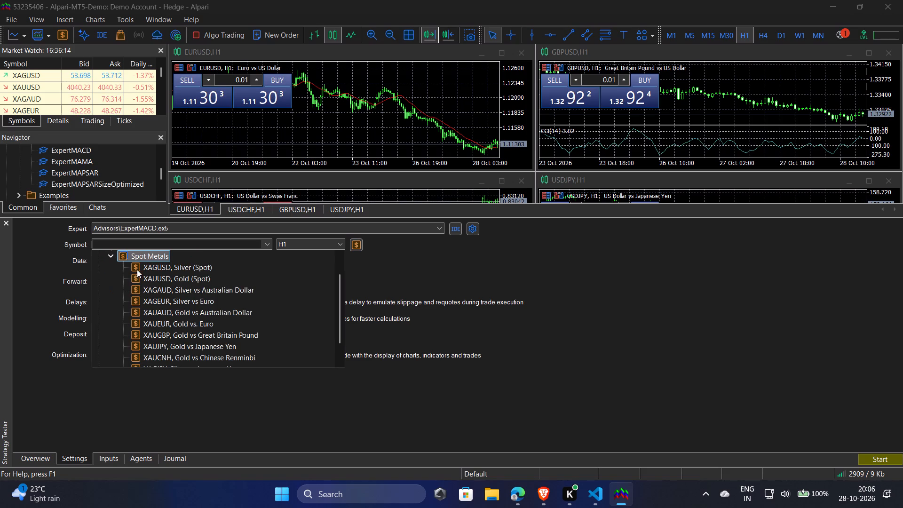
left_click(132, 276)
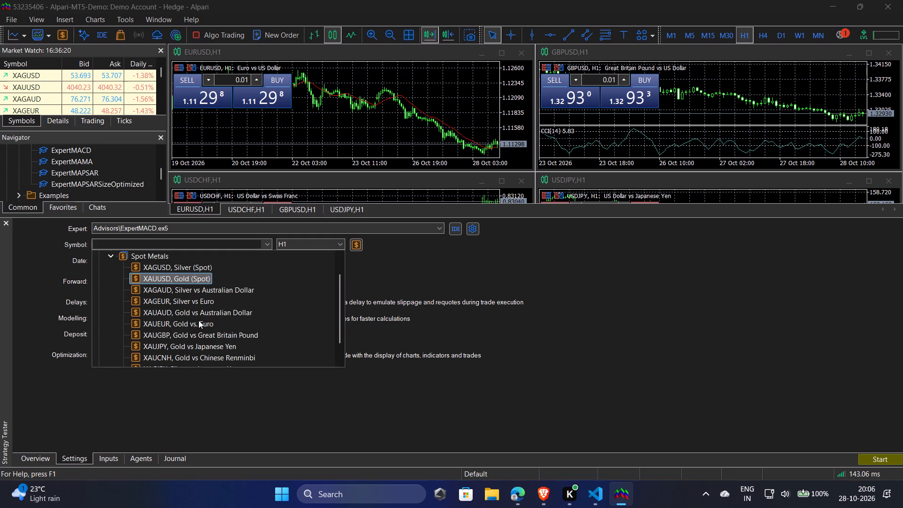
double_click(190, 278)
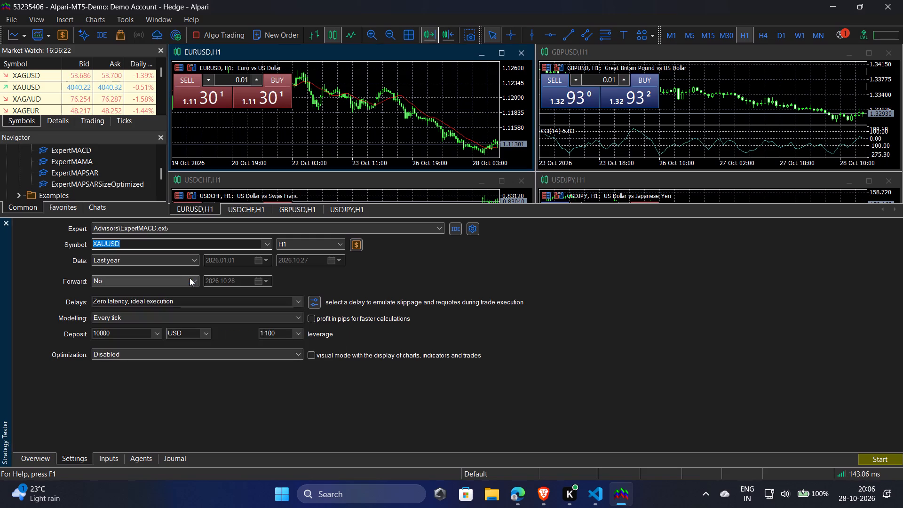
left_click(183, 251)
left_click(187, 246)
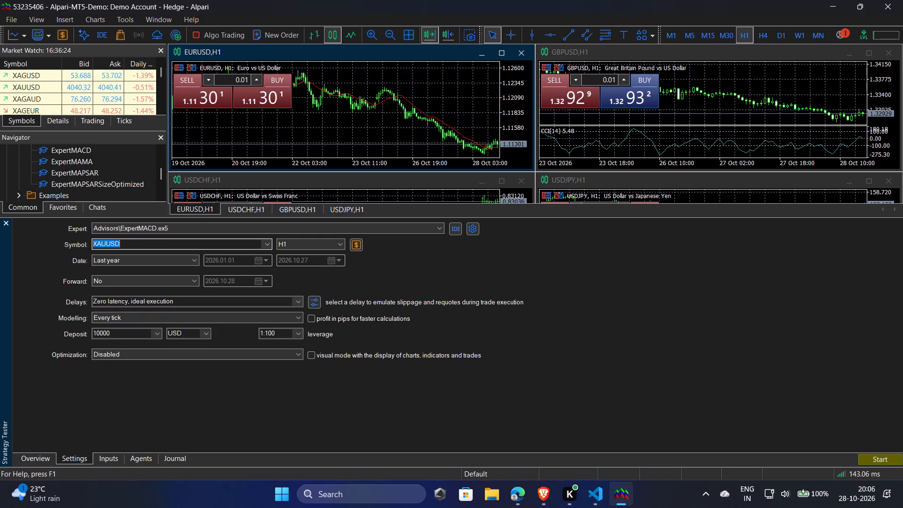
key("comma")
key("BackSpace")
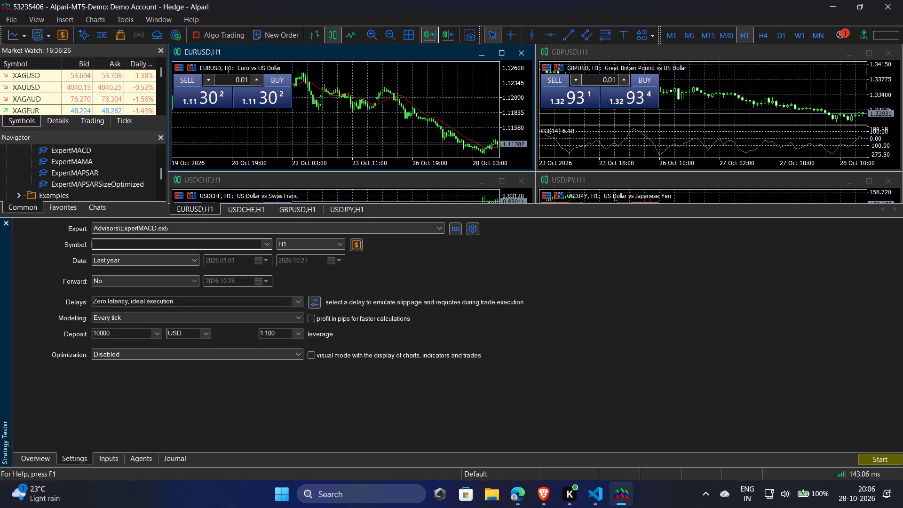
type("XAUUSD")
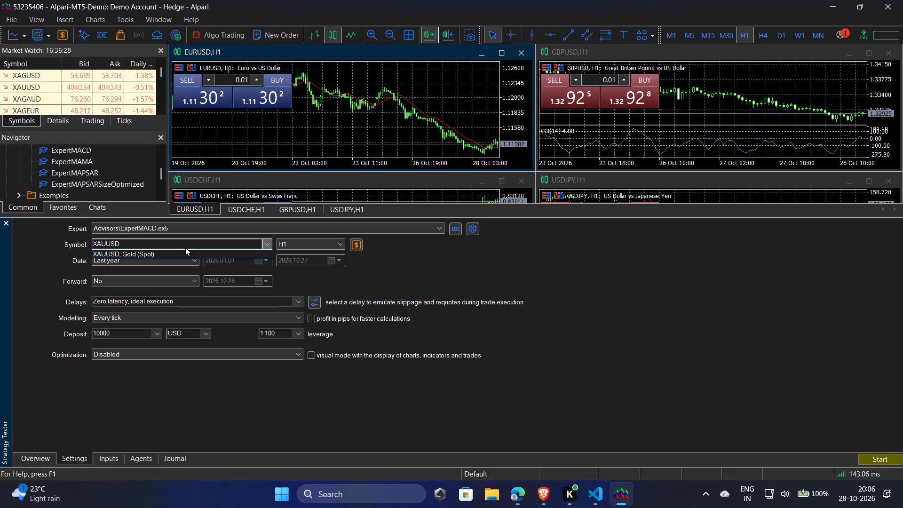
left_click(183, 252)
left_click(295, 286)
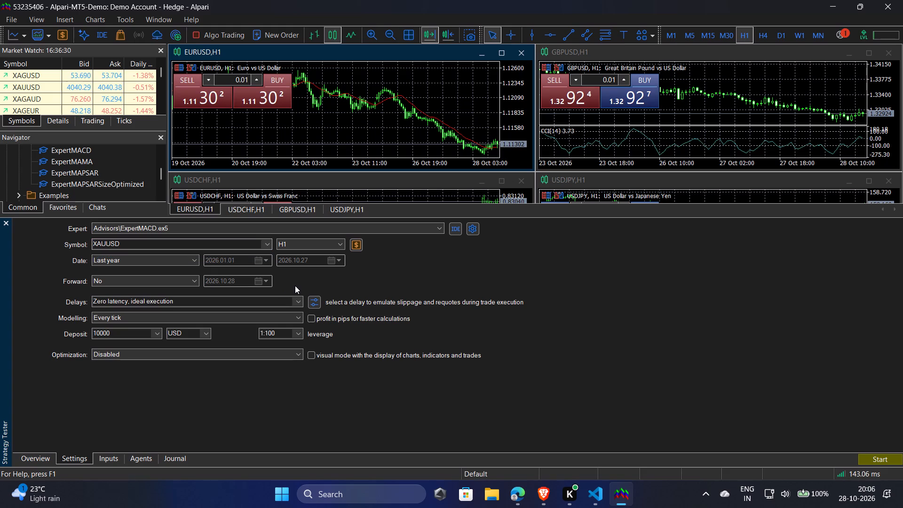
Set the test date range to Last year and leave forward testing at No.
left_click(252, 260)
left_click(177, 261)
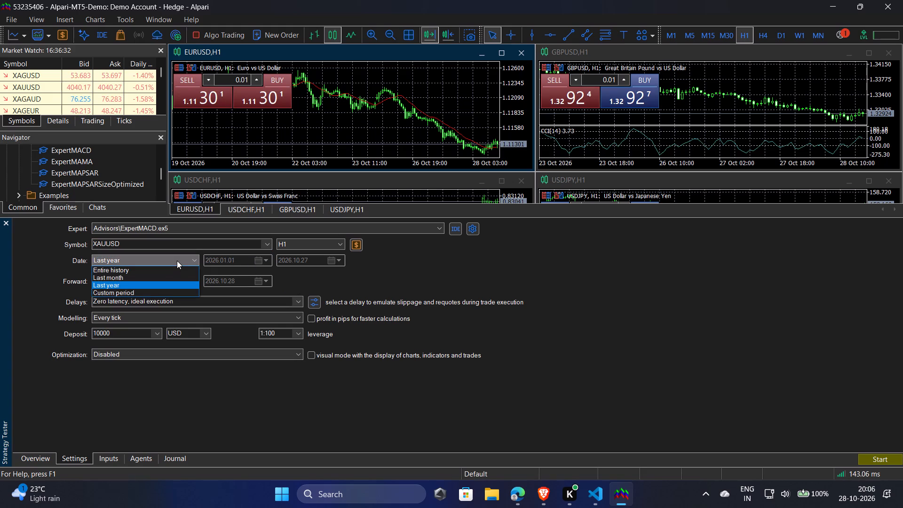
left_click(166, 286)
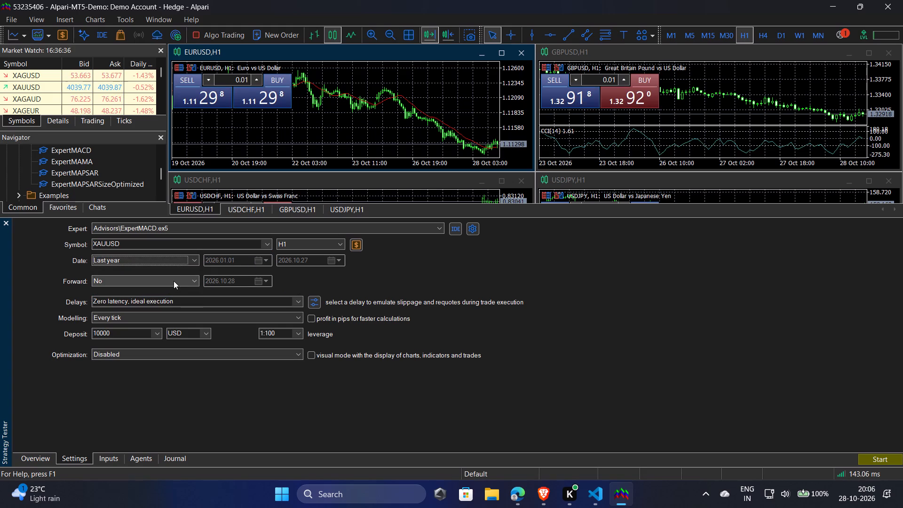
left_click(174, 281)
left_click(174, 281)
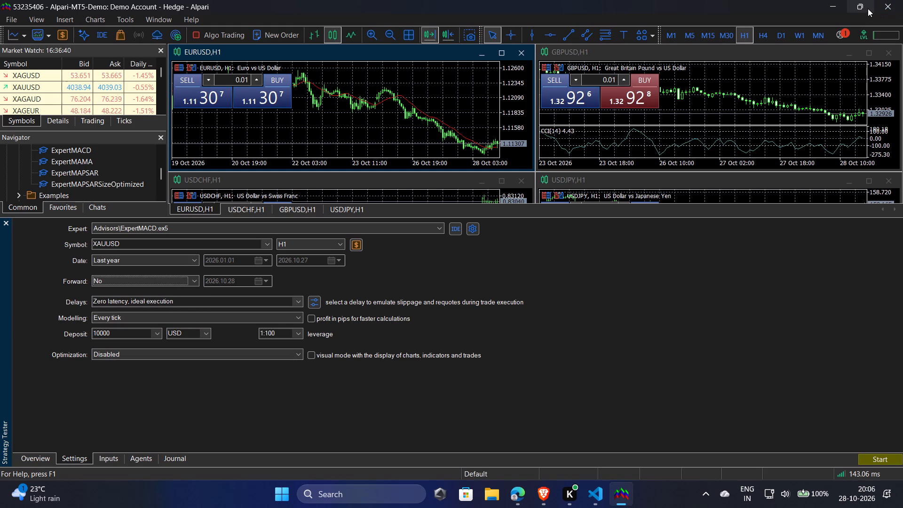
Snap the MT5 terminal to the left half of the screen and close the Visual Studio Code window beside it.
left_click(750, 91)
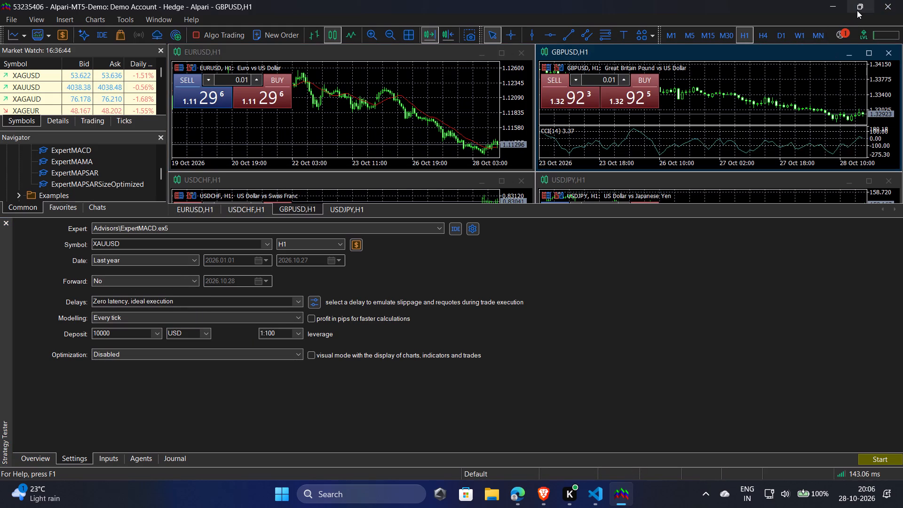
left_click(800, 73)
left_click(800, 73)
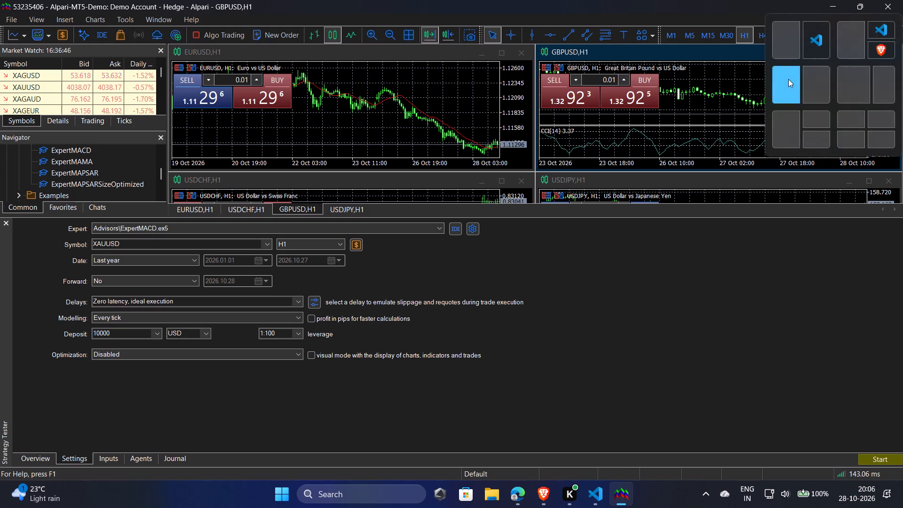
left_click(788, 79)
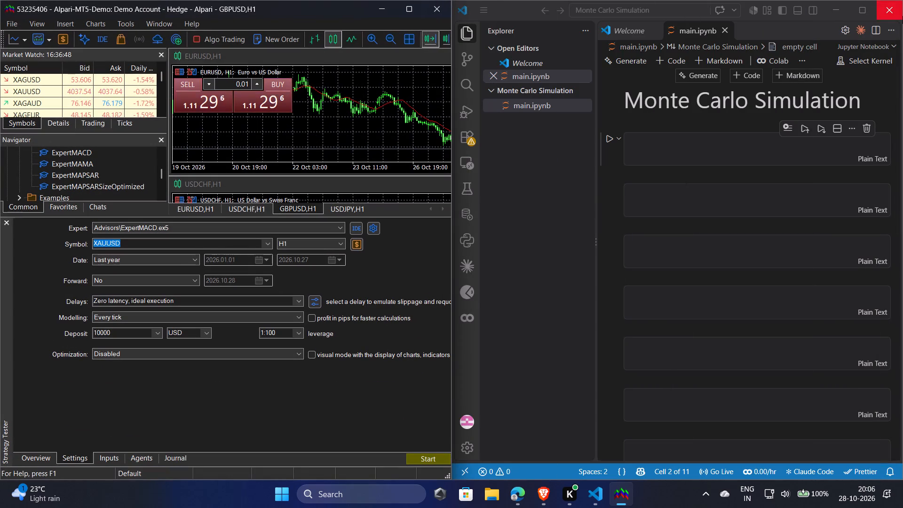
left_click(902, 16)
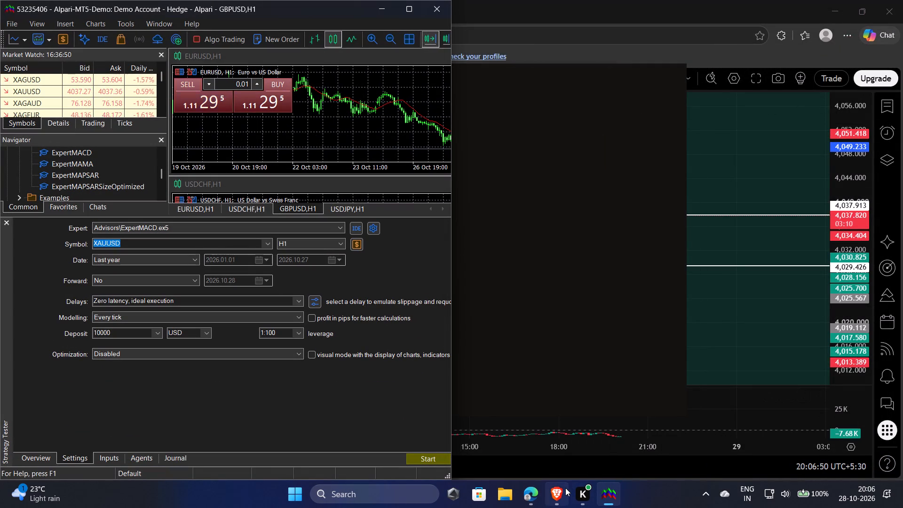
Switch to Brave, maximise its window, close the MQL5 page and show the last open YouTube page.
left_click(565, 488)
left_click(67, 10)
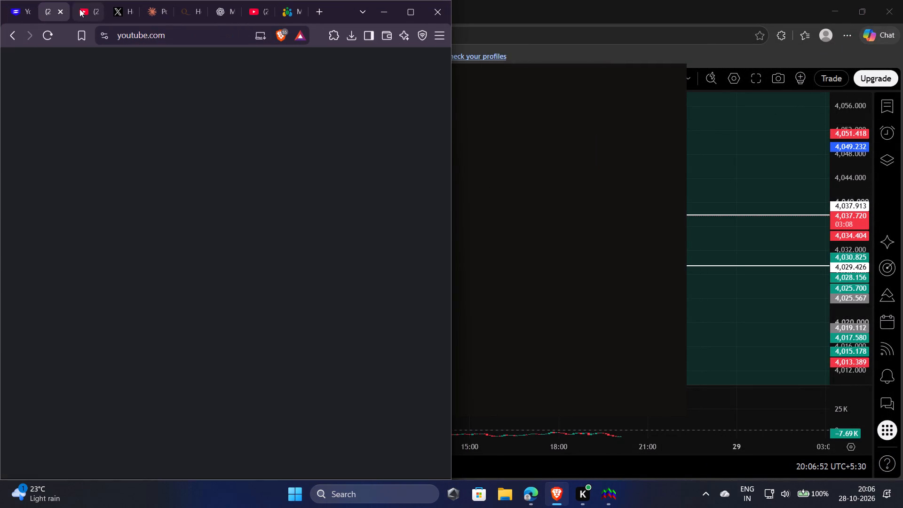
left_click(81, 9)
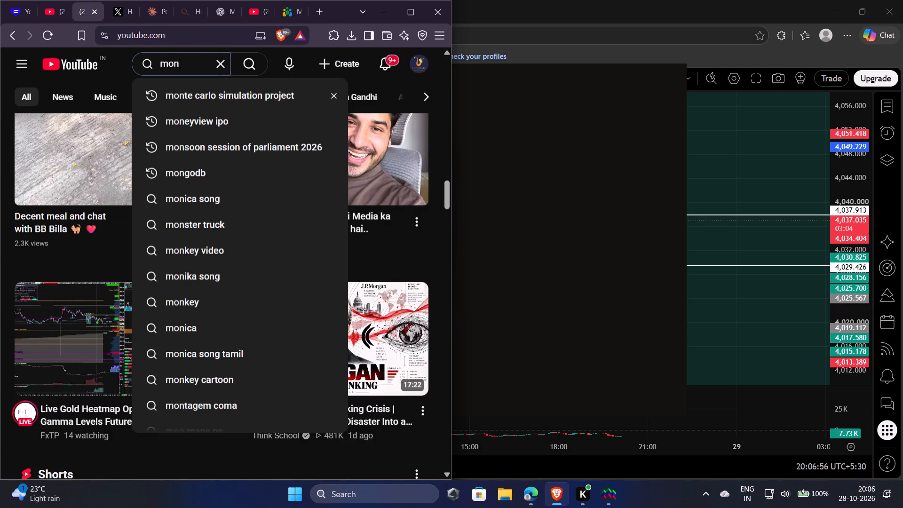
left_click(400, 13)
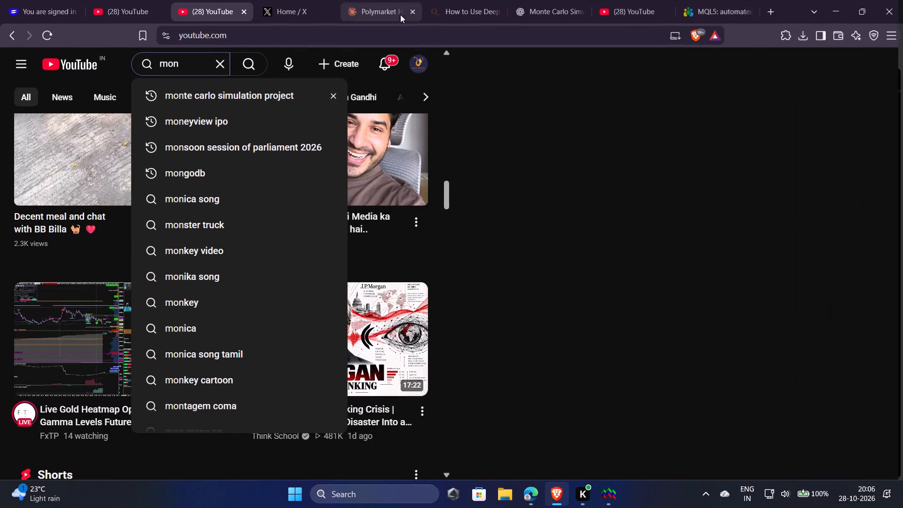
left_click(747, 10)
left_click(709, 0)
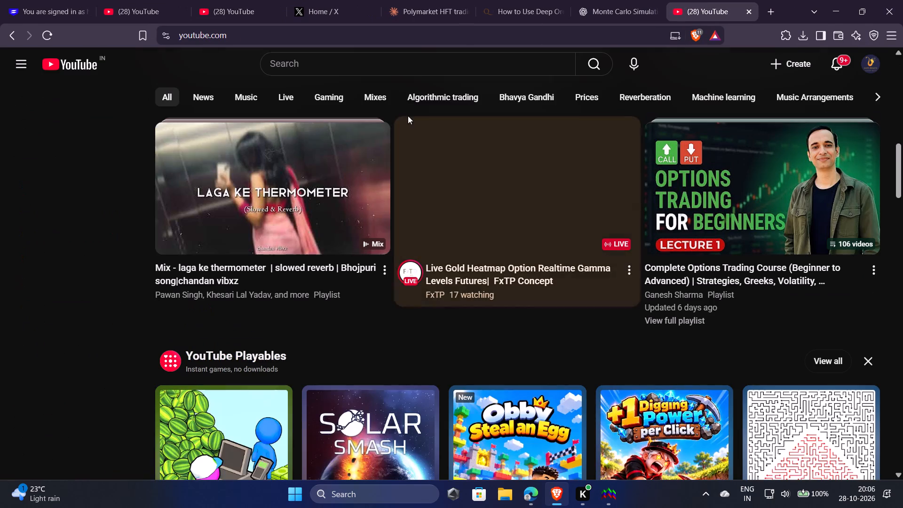
Open the "How to Backtest Metatrader 5 (MT5)" video from the browsing history and snap the browser to the right half of the screen.
key("ctrl+h")
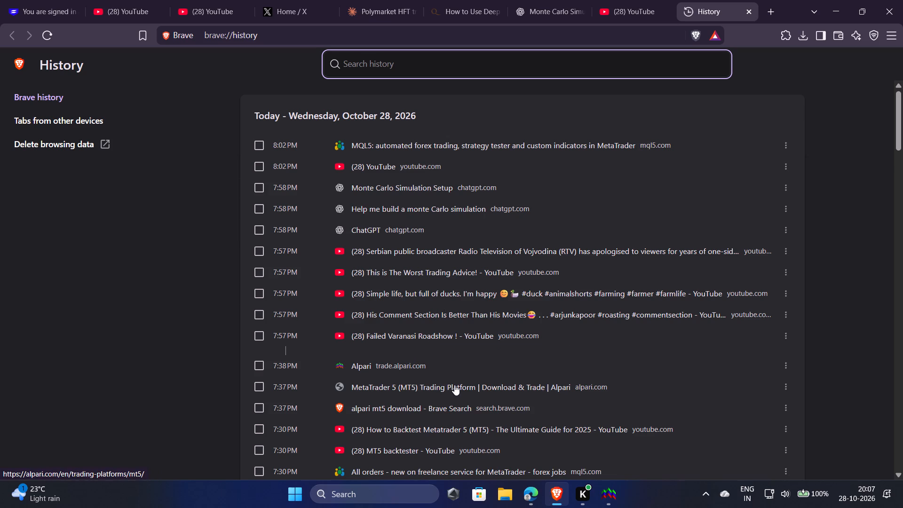
left_click(434, 433)
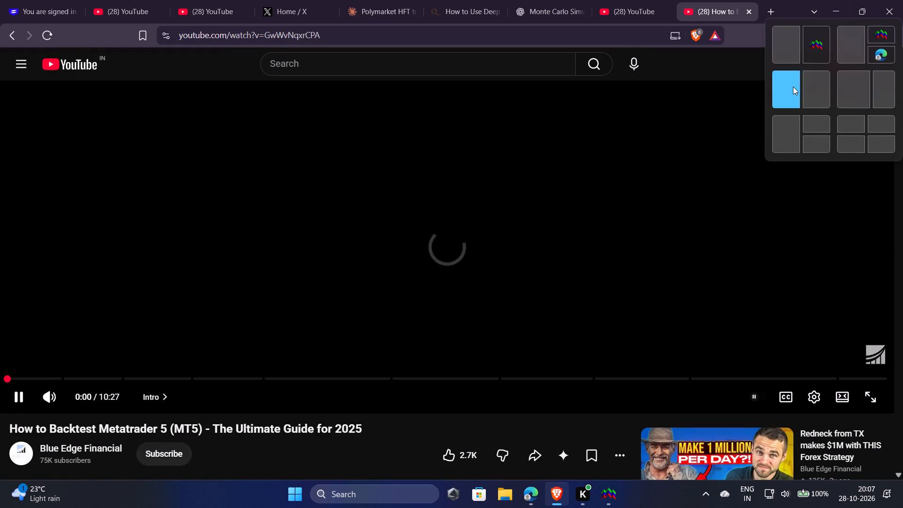
left_click(808, 91)
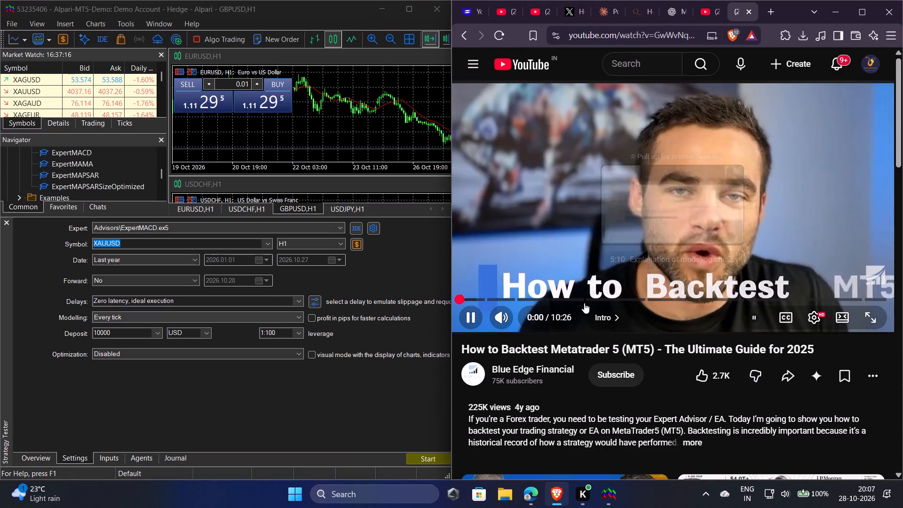
Skip the backtesting video to about 2:50, adjust its playback speed and advance to the part showing the Strategy Tester settings.
left_click(577, 294)
left_click(816, 322)
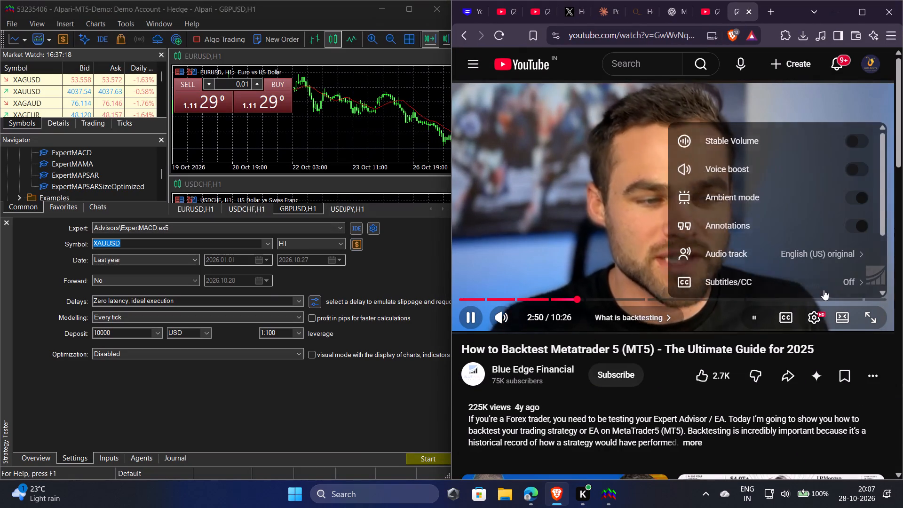
scroll(816, 269, "down", 1)
left_click(825, 247)
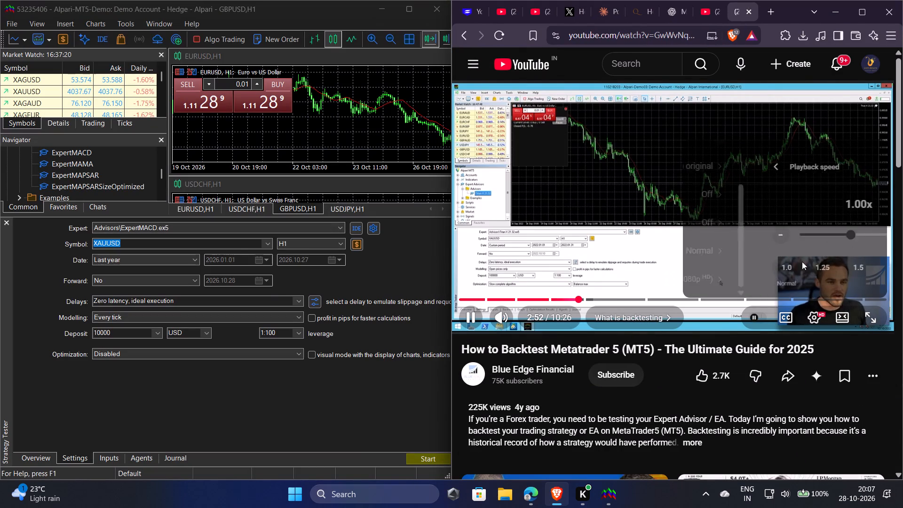
left_click(787, 270)
left_click(854, 348)
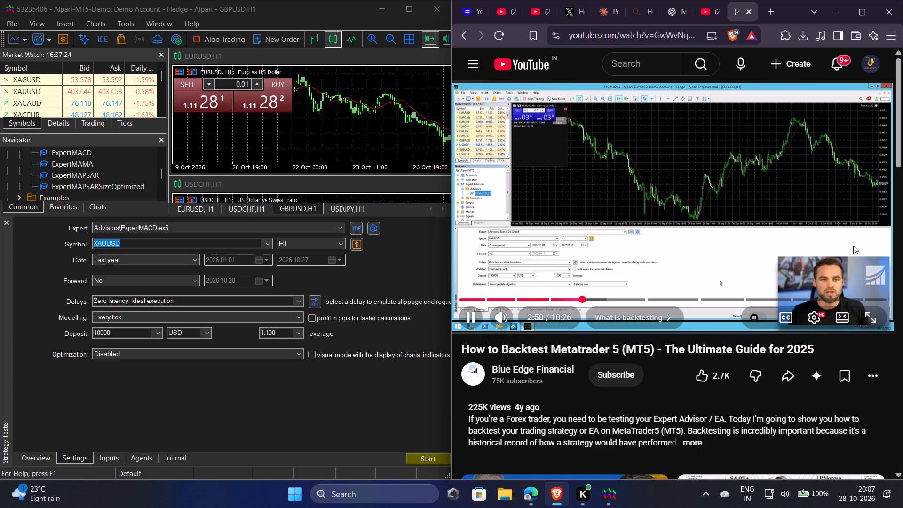
key("Right")
key("Right")
key("Right")
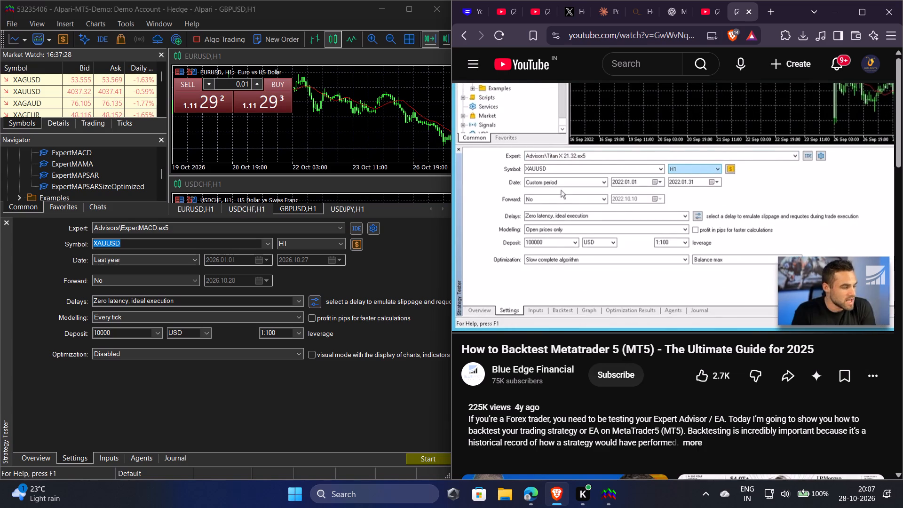
Set the Strategy Tester's test date range to Custom period.
left_click(270, 276)
left_click(192, 259)
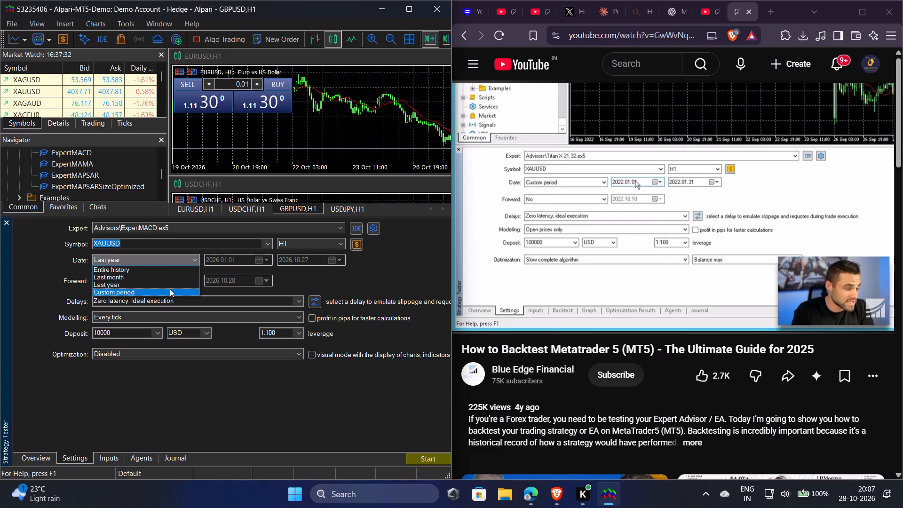
left_click(169, 290)
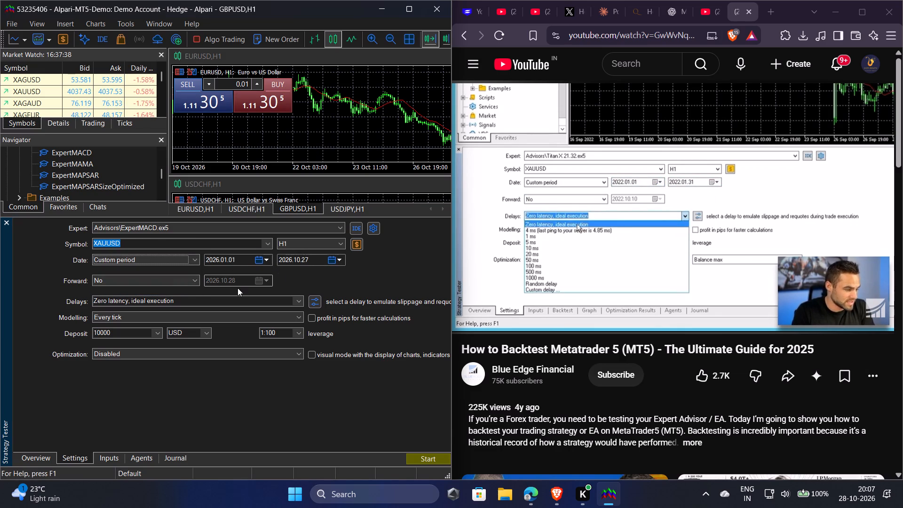
Set the Strategy Tester's execution delay to a custom value of 4ms.
left_click(211, 302)
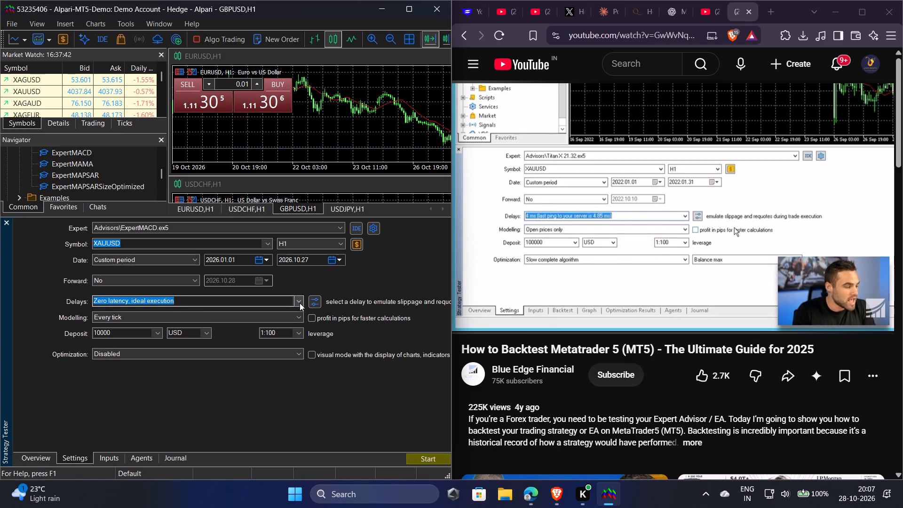
left_click(300, 303)
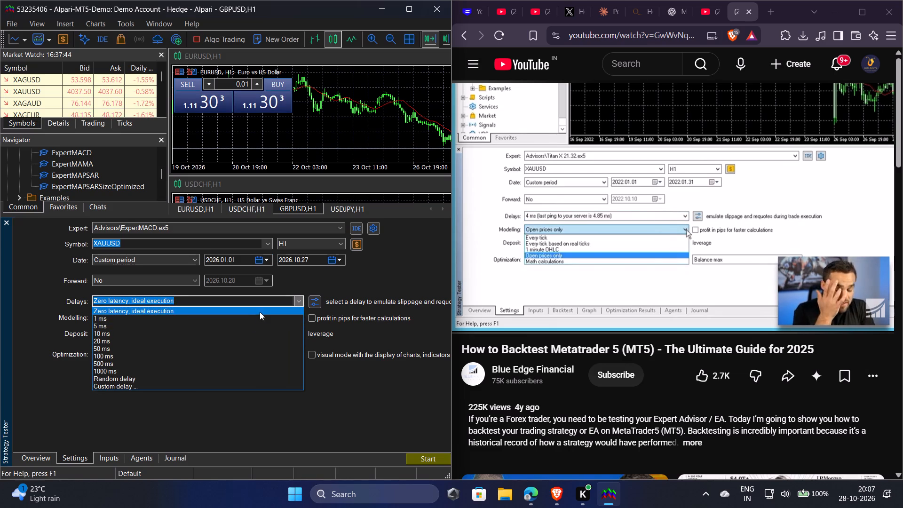
scroll(250, 328, "down", 1)
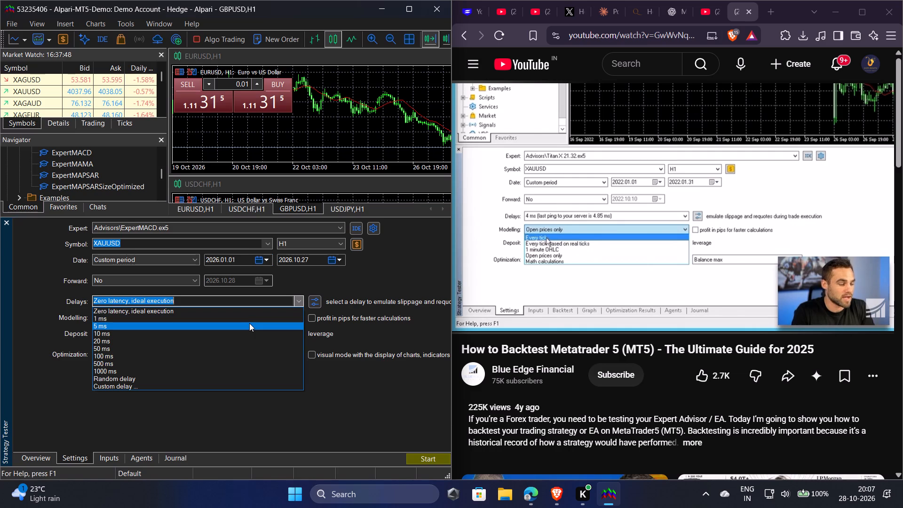
left_click(218, 383)
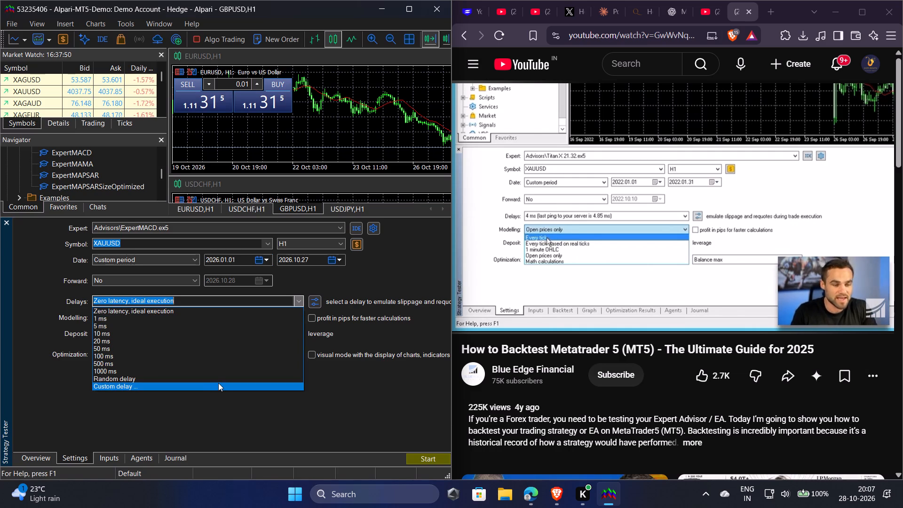
type("4MS")
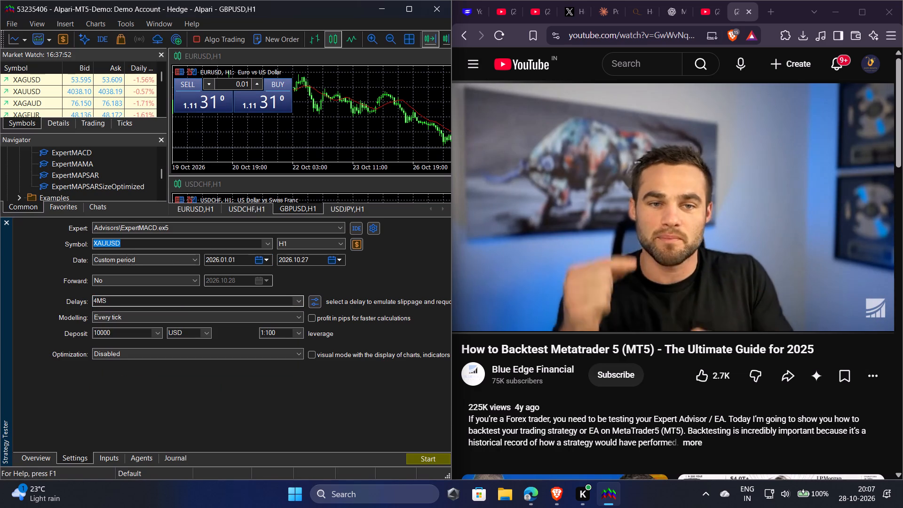
key("Return")
key("BackSpace")
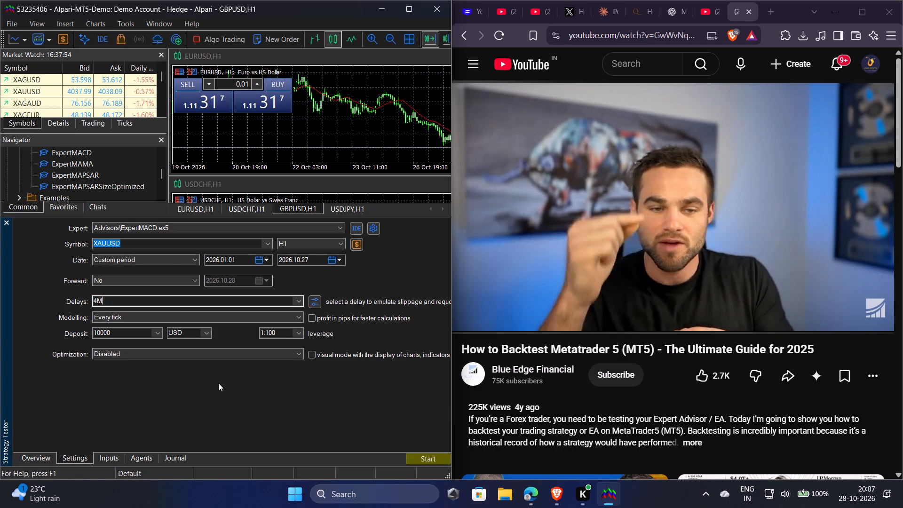
key("BackSpace")
type("ms")
key("Return")
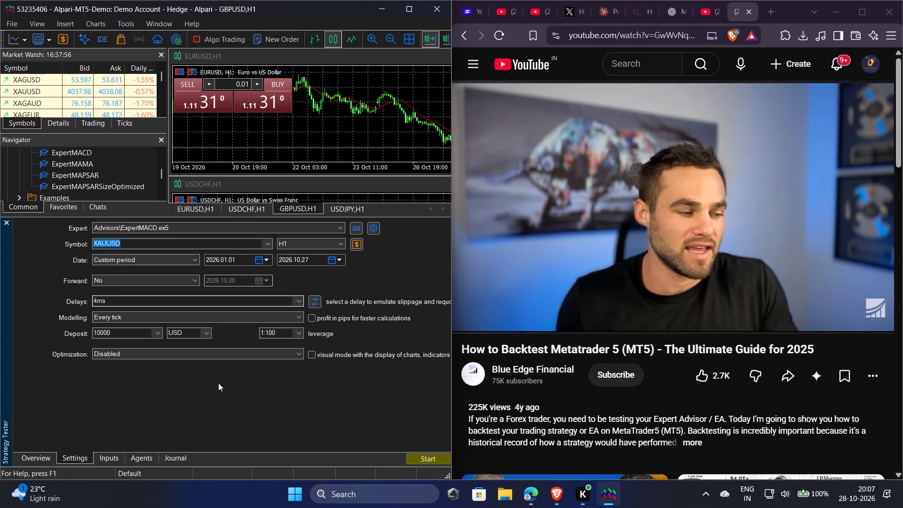
left_click(231, 383)
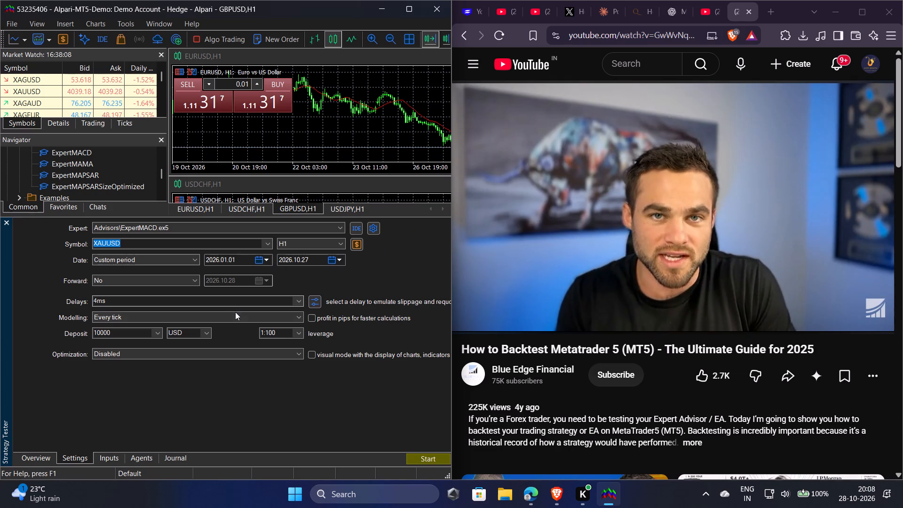
Open the choice of tick modelling modes for the backtest.
left_click(235, 316)
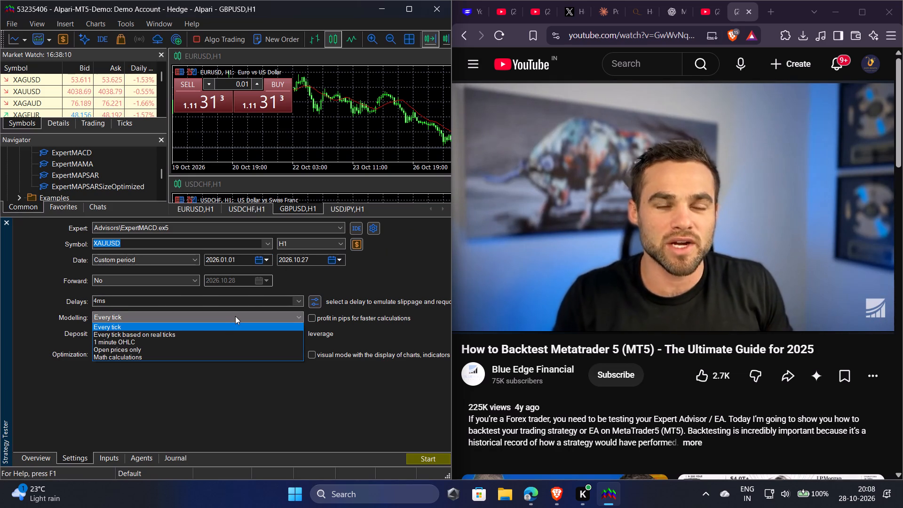
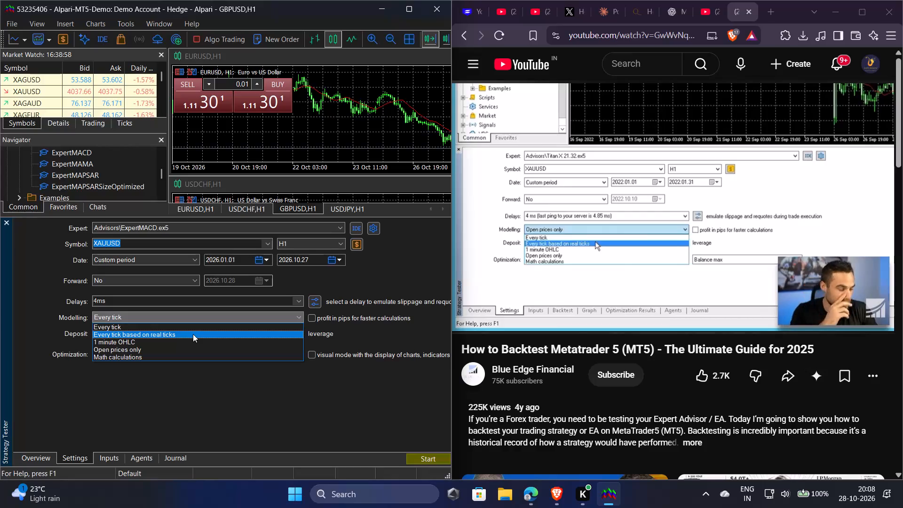
Set the backtest's tick modelling to Every tick based on real ticks.
left_click(193, 334)
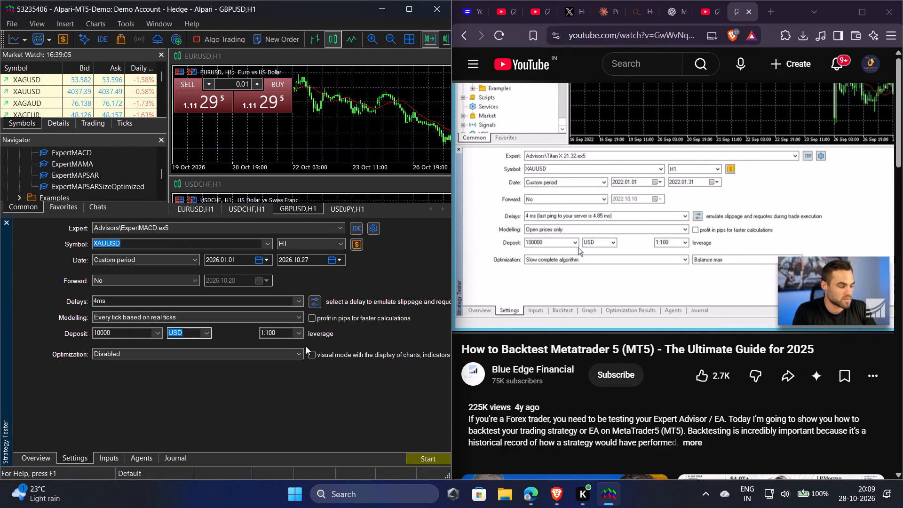
left_click(159, 381)
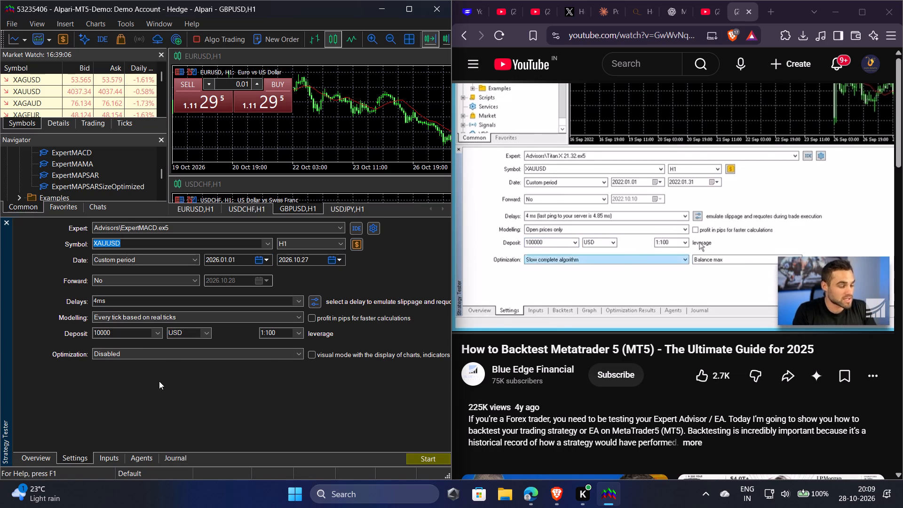
Set the Strategy Tester's initial deposit to 100000.
left_click(133, 331)
left_click(133, 331)
key("0")
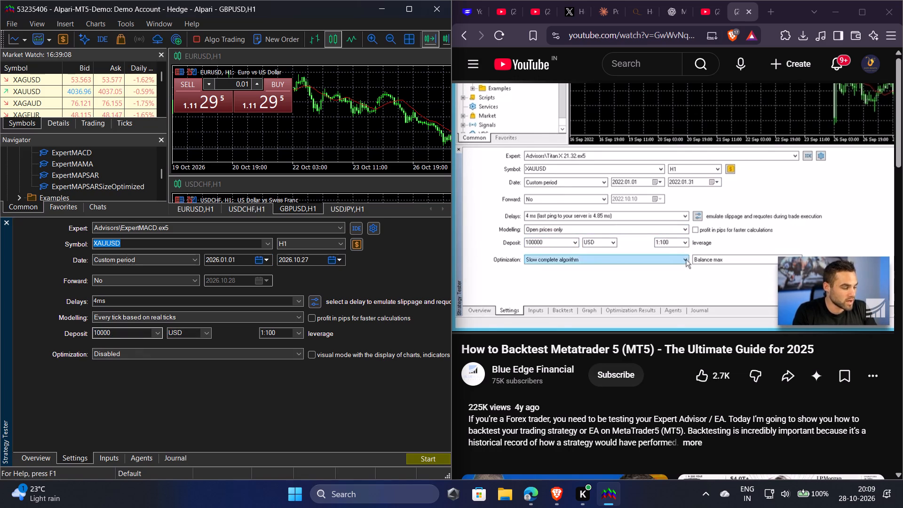
triple_click(133, 333)
triple_click(133, 333)
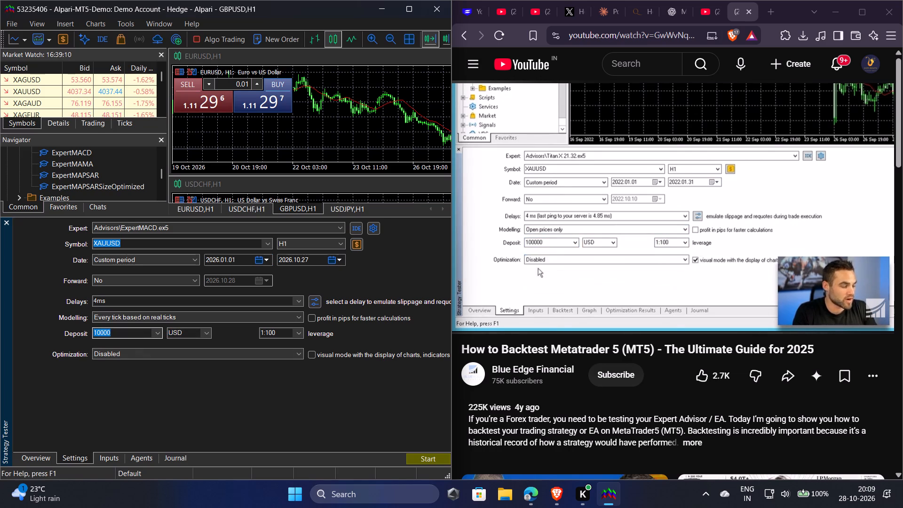
left_click(155, 336)
left_click(137, 380)
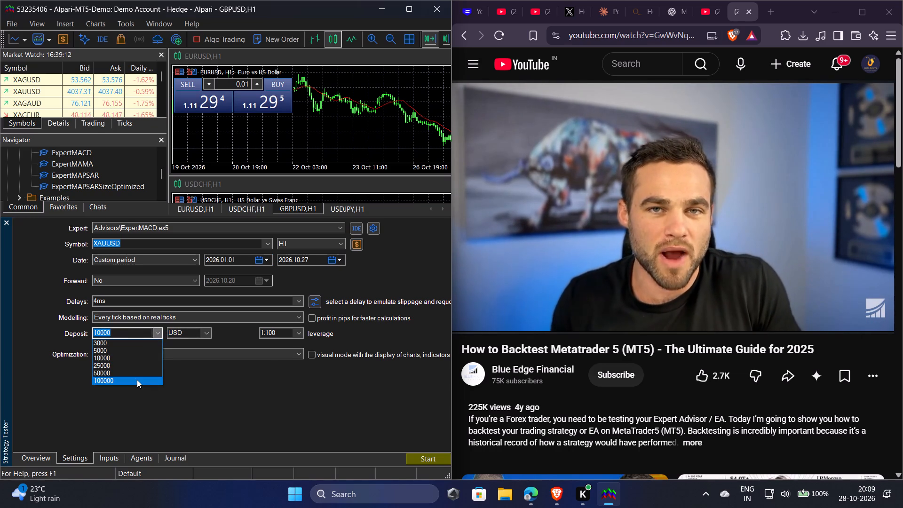
left_click(213, 384)
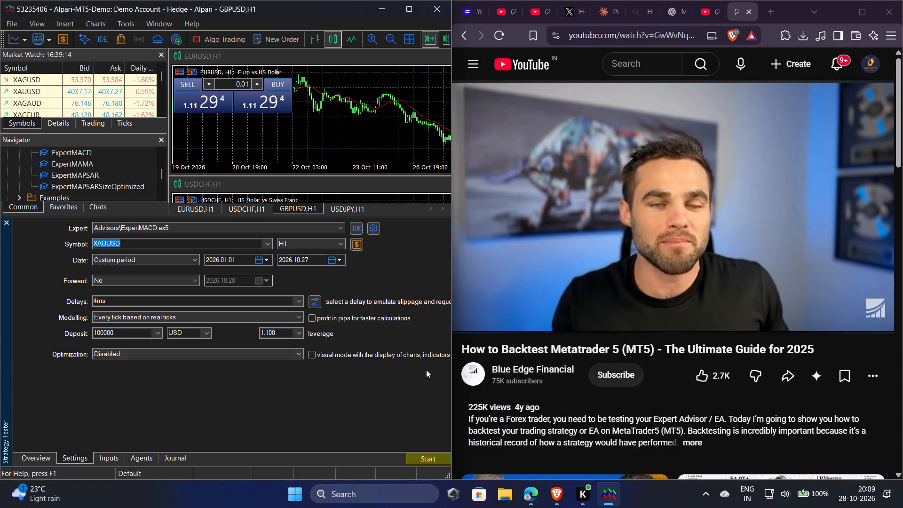
Rewind the backtesting video slightly to rewatch the part on the tester settings.
left_click(719, 327)
key("Left")
key("Left")
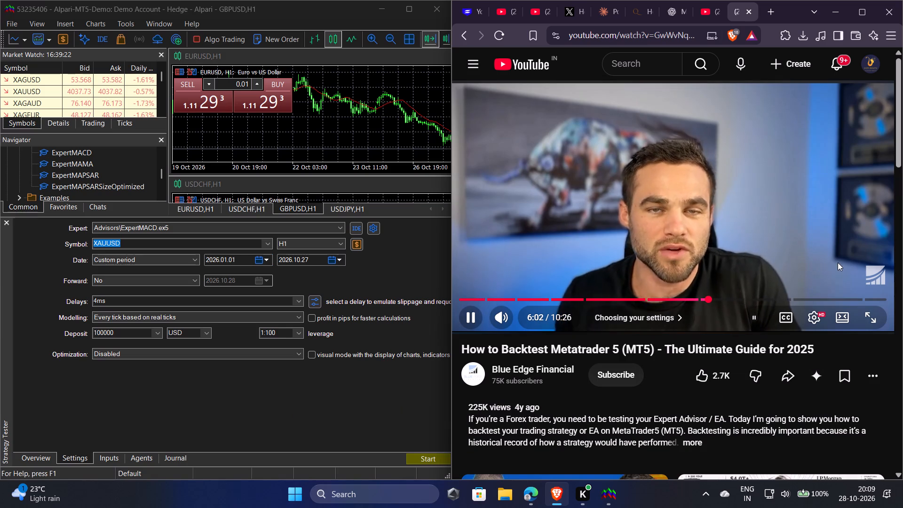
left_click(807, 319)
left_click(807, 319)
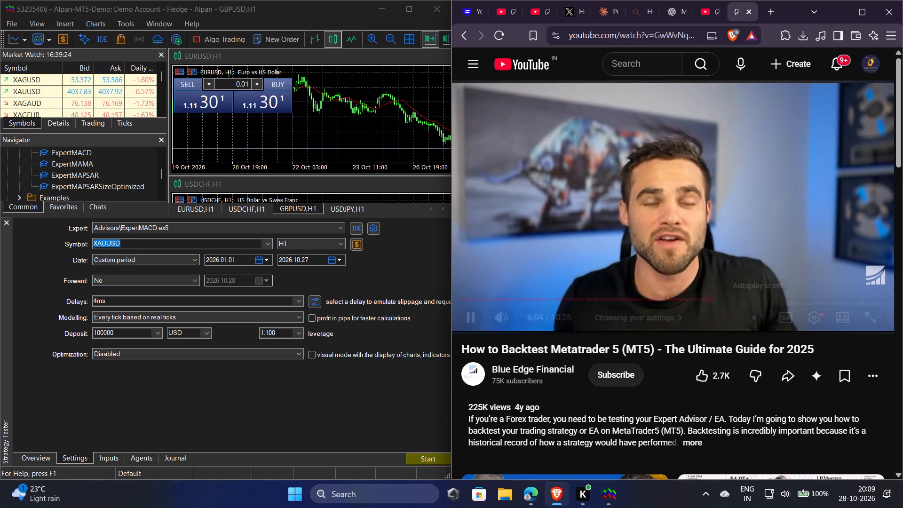
Review the available optimization modes for the backtest and keep optimization set to Disabled.
left_click(269, 353)
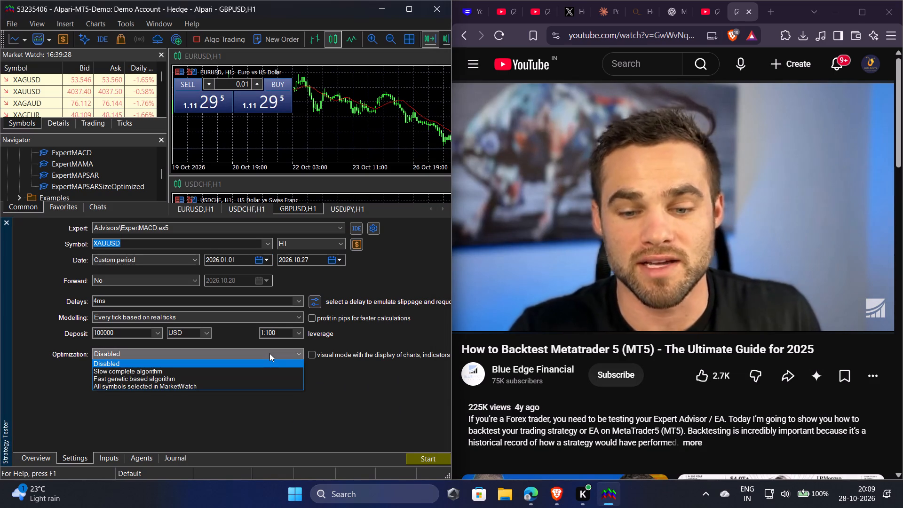
left_click(269, 353)
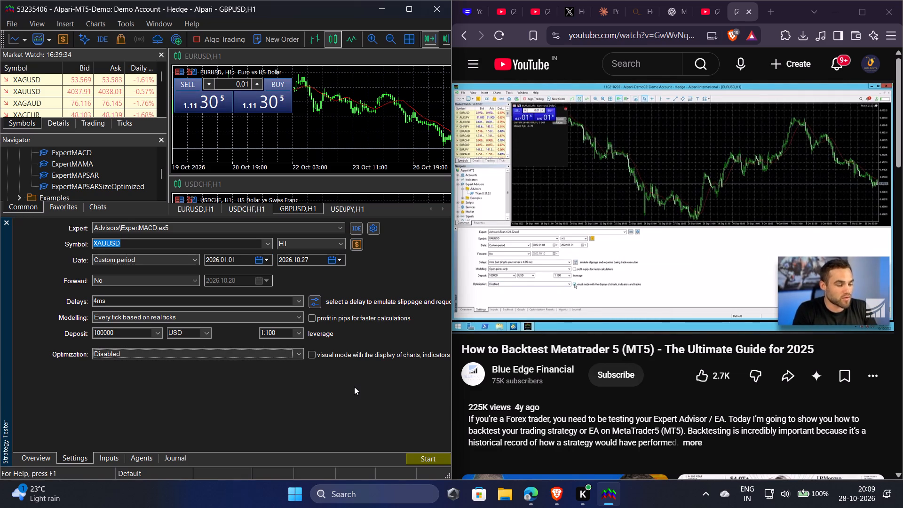
Switch on visual mode with the display of charts and indicators for the backtest.
left_click(317, 358)
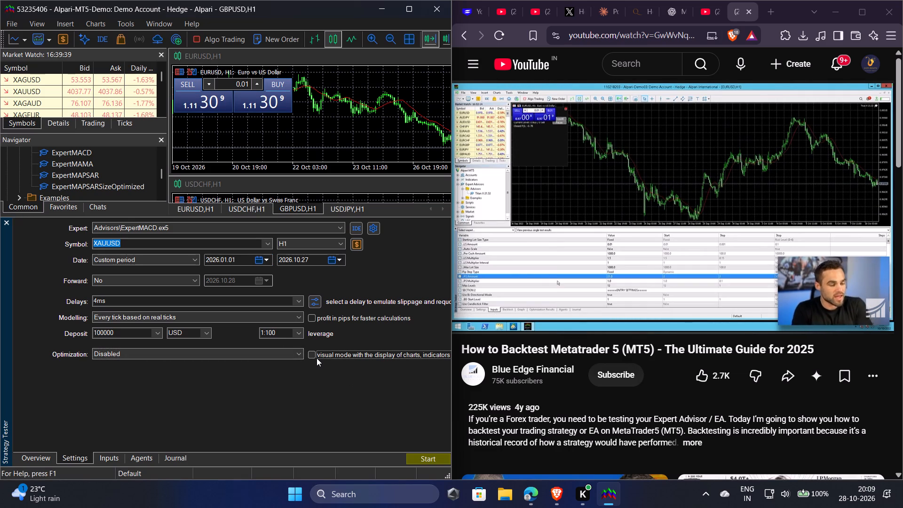
Show the ExpertMACD expert's input parameters in the Strategy Tester.
left_click(104, 459)
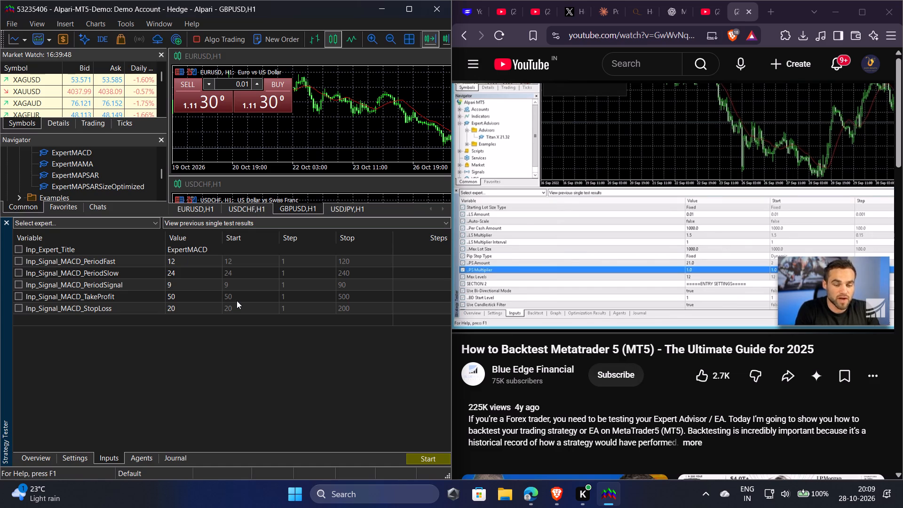
Pause the backtesting video at the part on the expert's input parameters.
left_click(619, 211)
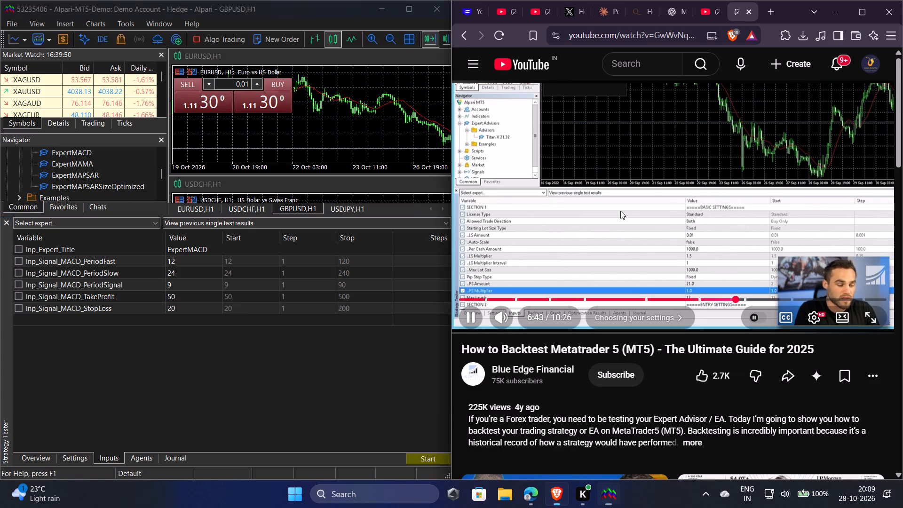
Collapse the Advisors folder under Expert Advisors in the Navigator.
scroll(152, 333, "up", 1)
scroll(84, 184, "up", 1)
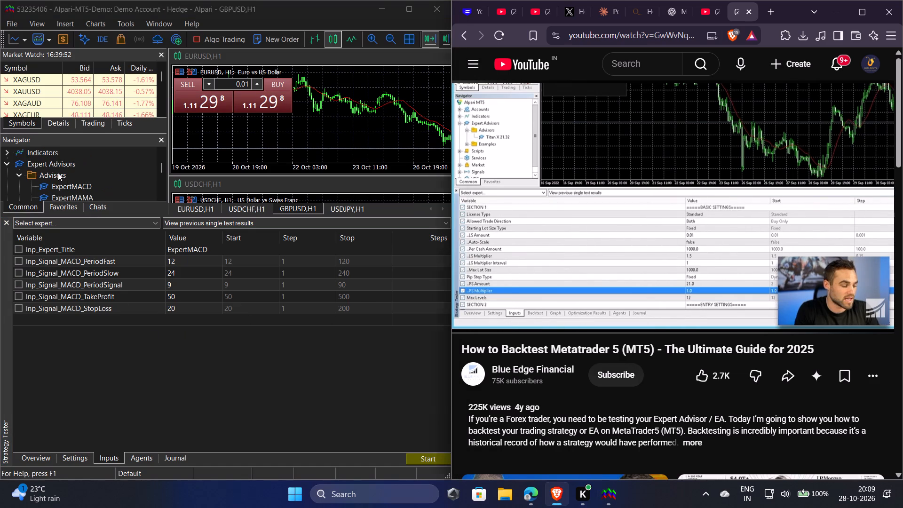
double_click(58, 173)
left_click(58, 173)
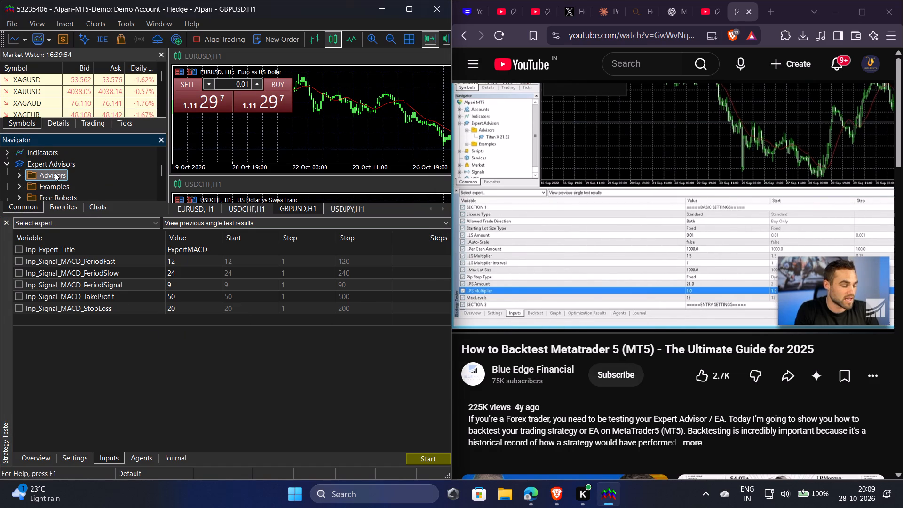
left_click(55, 159)
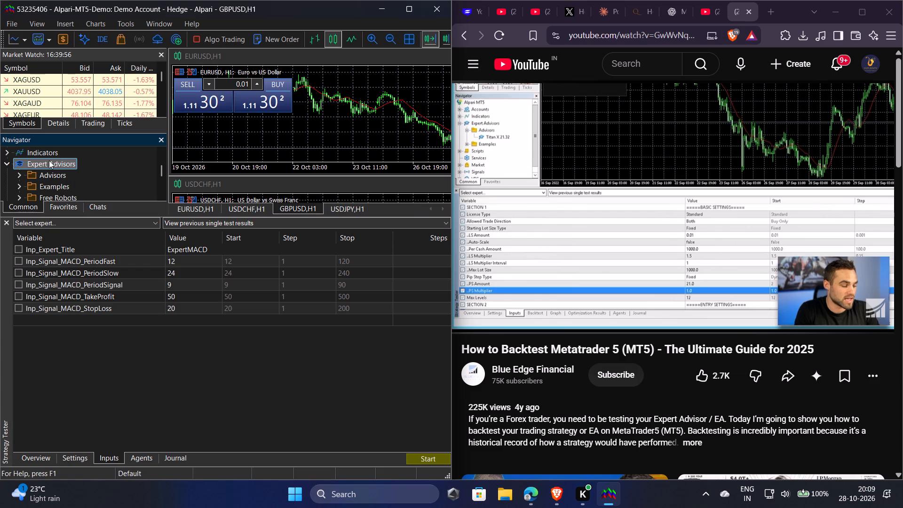
Open the terminal's data folder, examine the expert files in MQL5 > Experts > Advisors, and close the folder window.
left_click(15, 20)
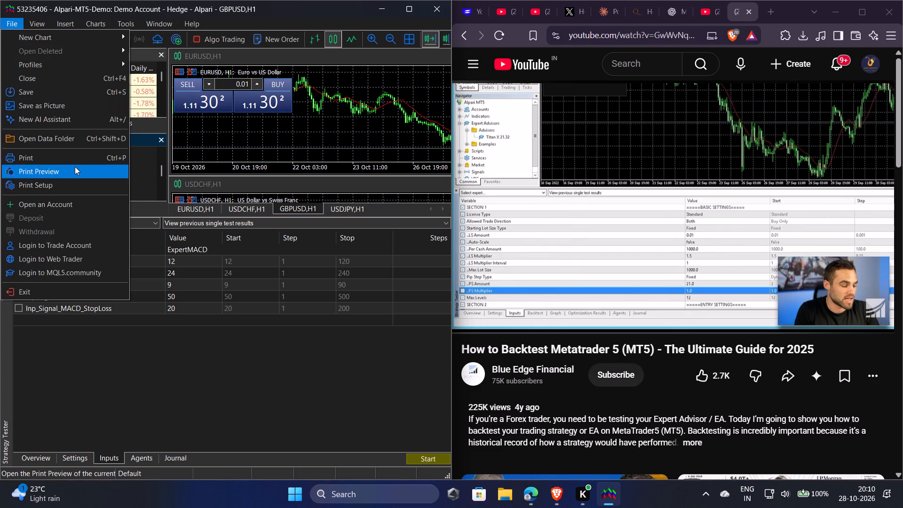
left_click(83, 140)
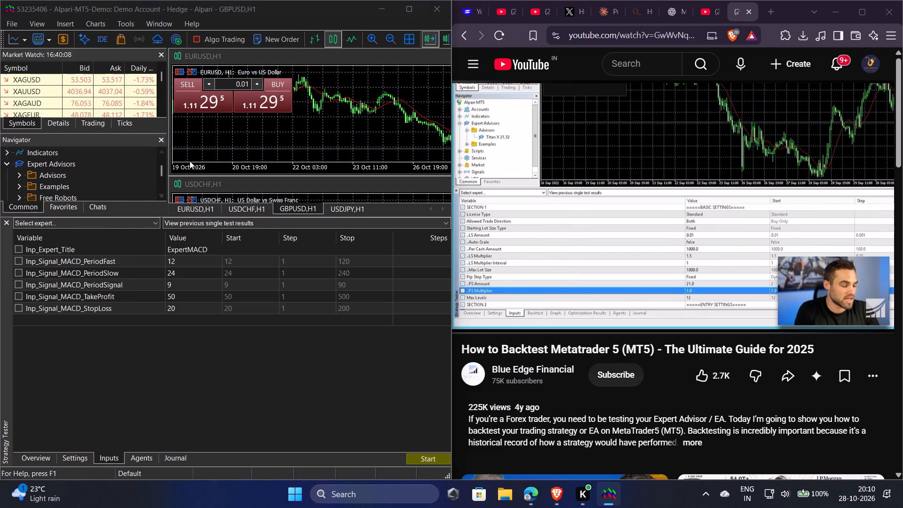
left_click(143, 190)
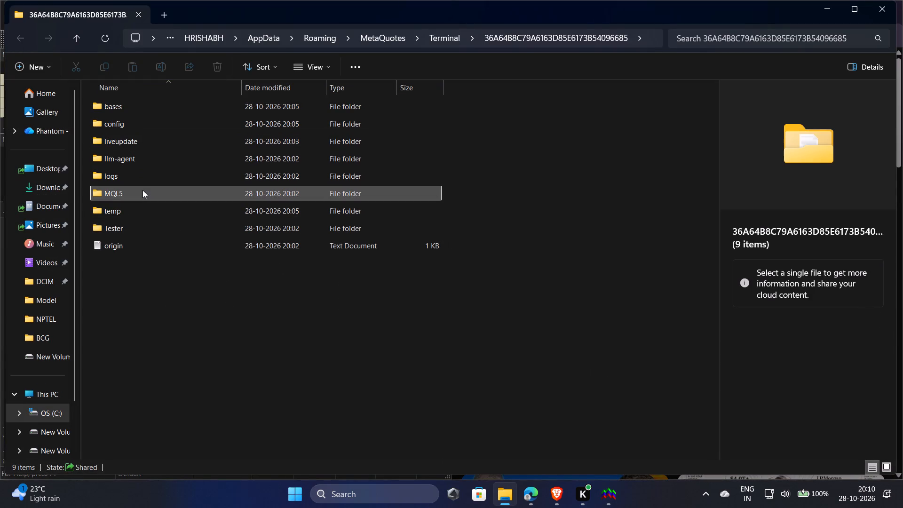
double_click(143, 190)
double_click(170, 105)
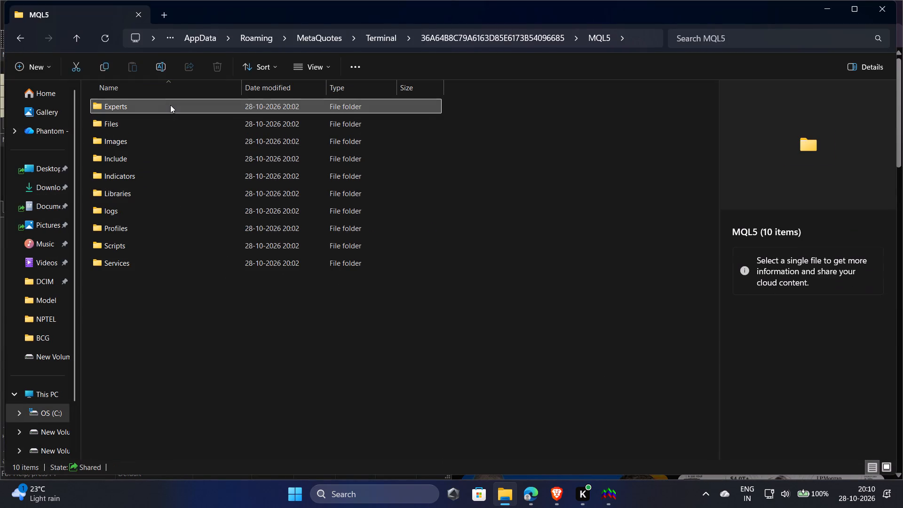
double_click(169, 106)
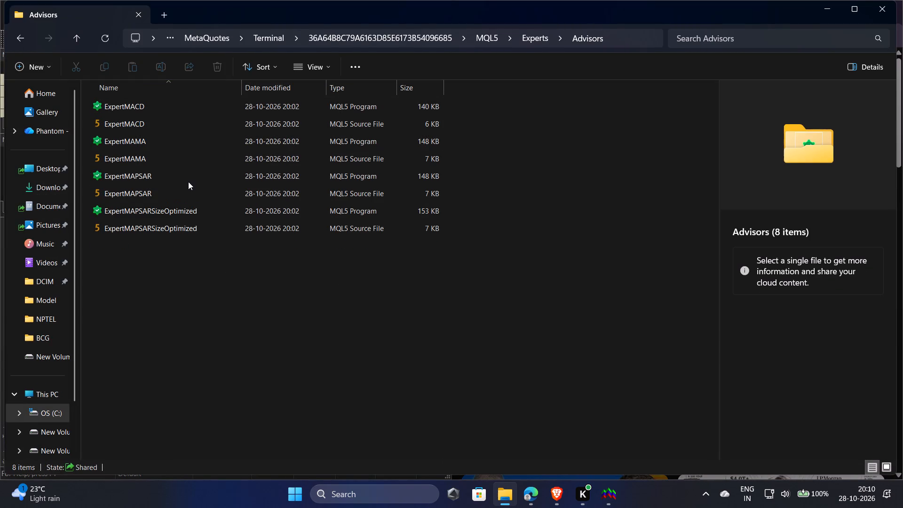
scroll(268, 262, "down", 2)
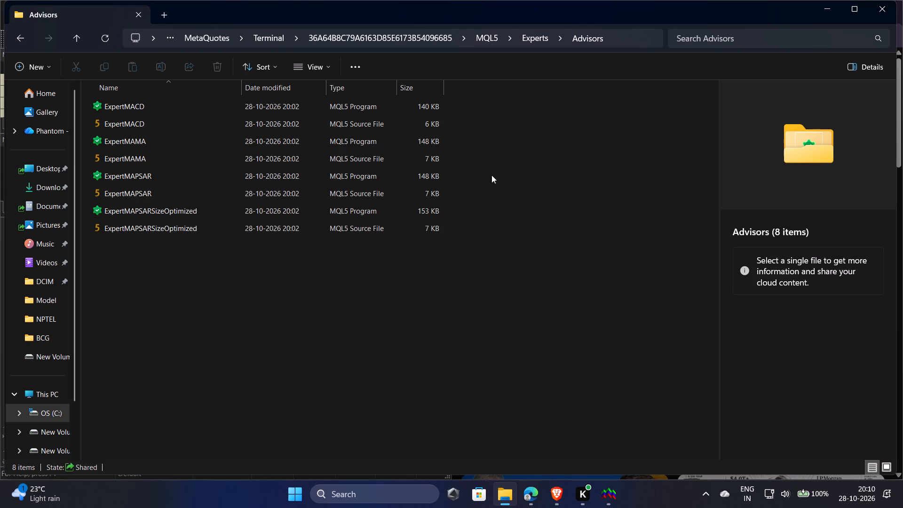
left_click(402, 209)
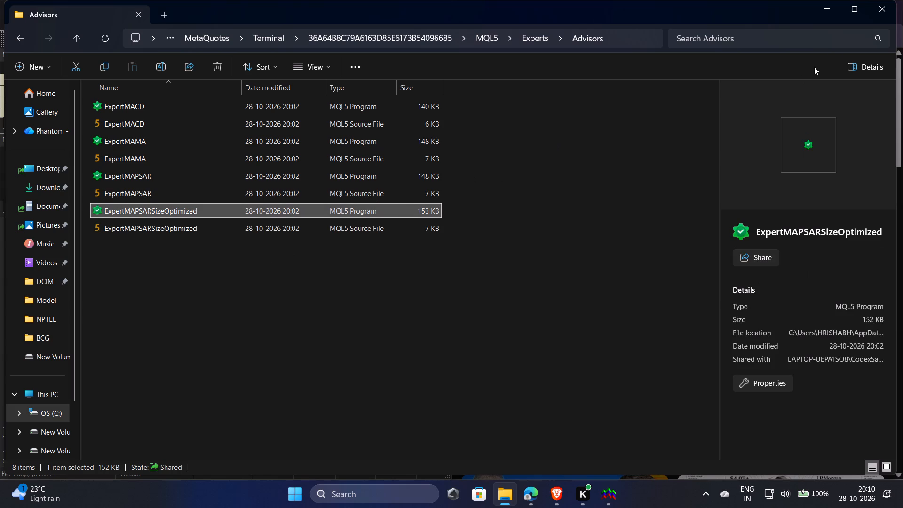
left_click(886, 16)
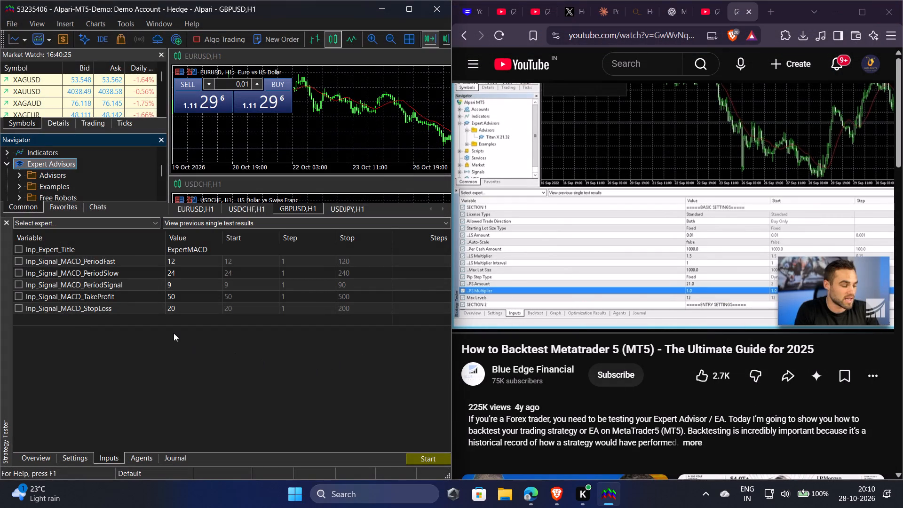
Resume the backtesting video to watch how the test is run.
left_click(594, 245)
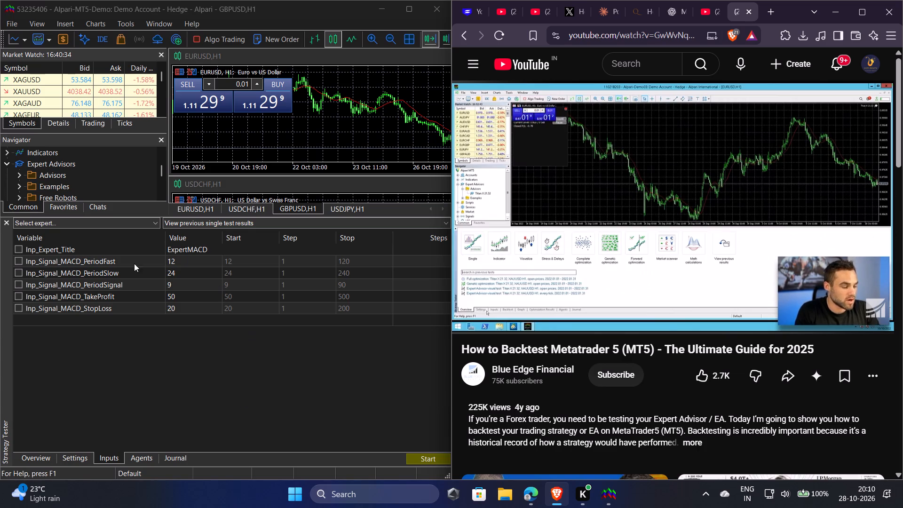
Start the ExpertMACD backtest on XAUUSD with the current input values.
left_click(133, 263)
left_click(133, 266)
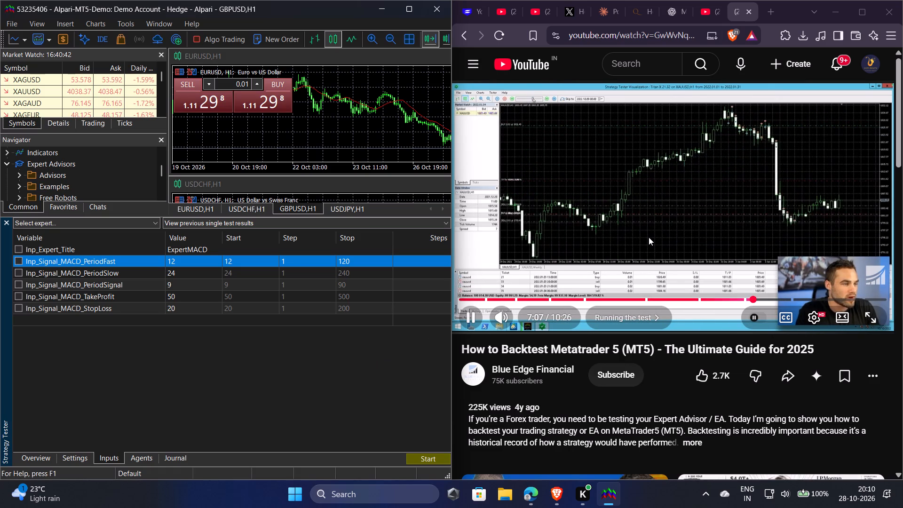
left_click(425, 459)
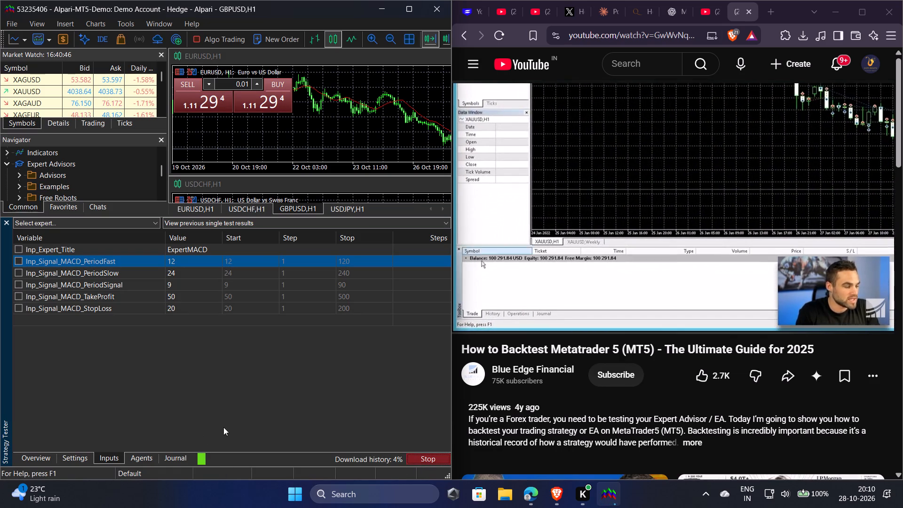
Check the Strategy Tester's journal for the progress of the test.
left_click(169, 459)
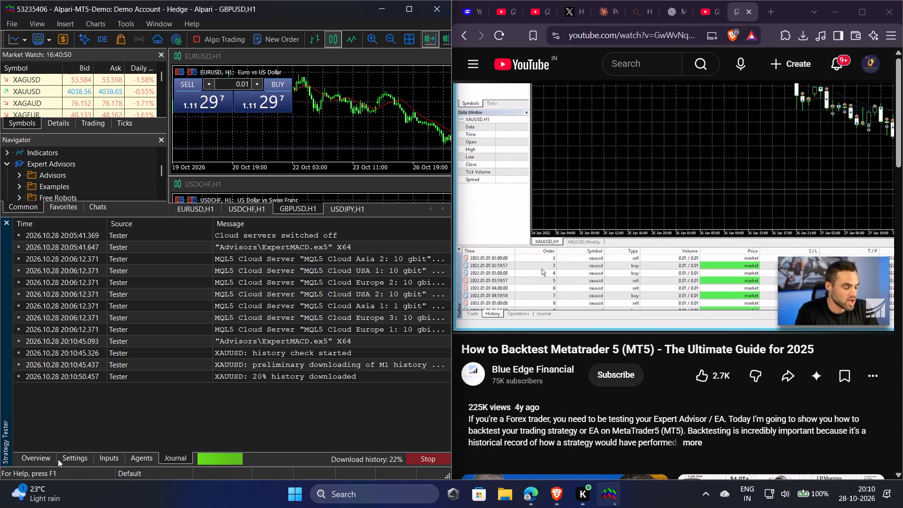
Watch a little more of the backtesting video's explanation of the test run and pause it.
left_click(681, 231)
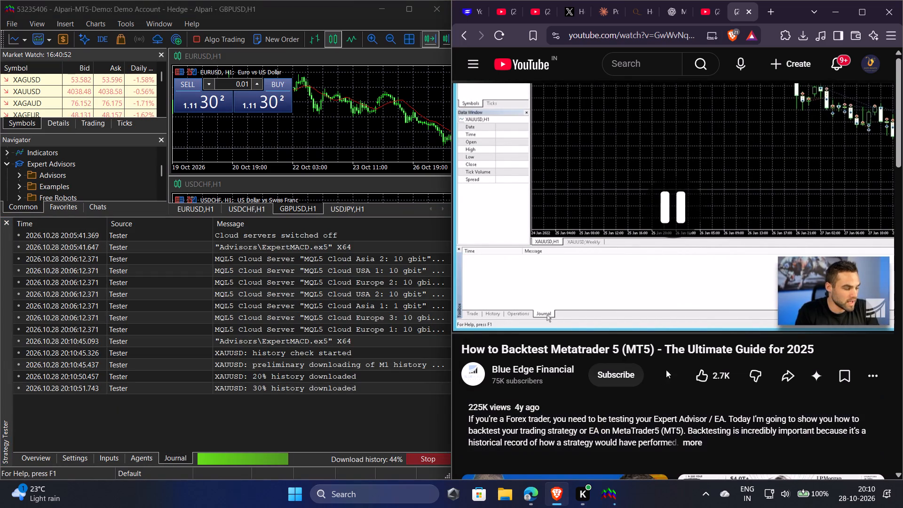
left_click(659, 243)
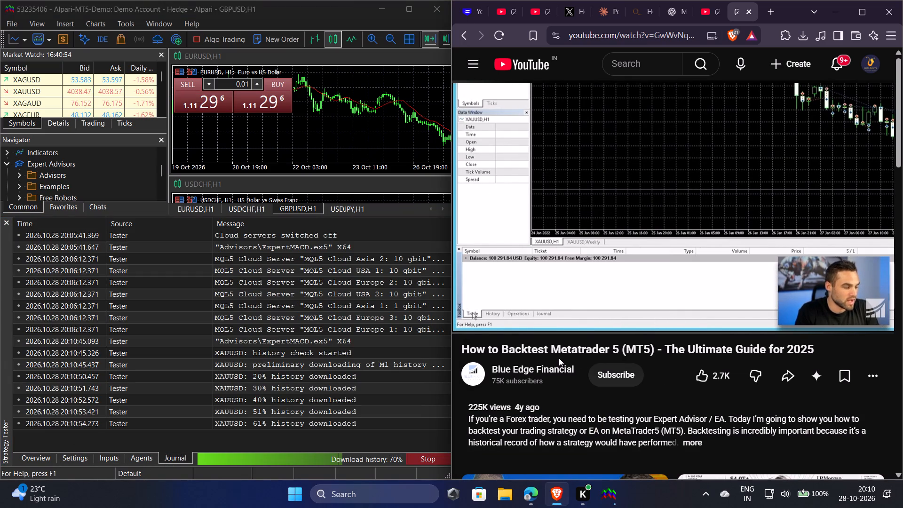
left_click(507, 204)
Look through the Strategy Tester's overview, settings, inputs and agents while the backtest is running.
left_click(31, 456)
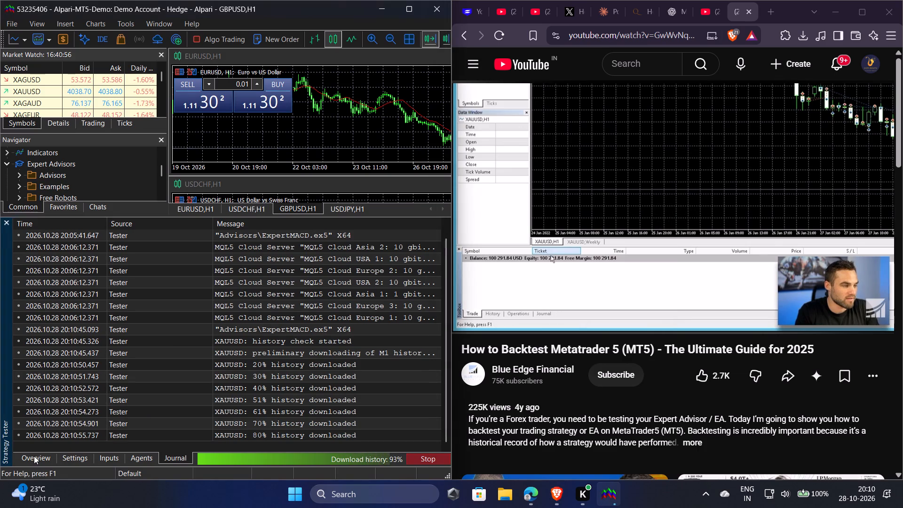
left_click(34, 456)
left_click(50, 457)
left_click(50, 457)
left_click(81, 453)
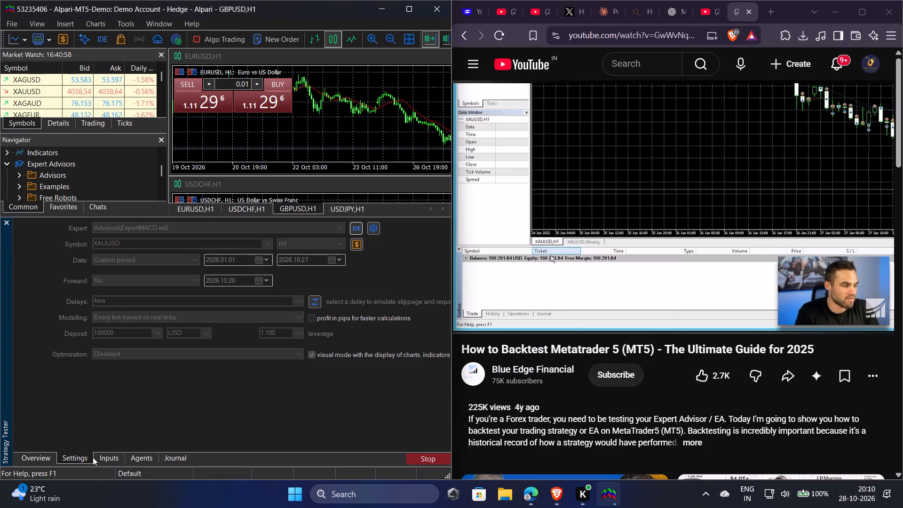
left_click(106, 462)
left_click(140, 462)
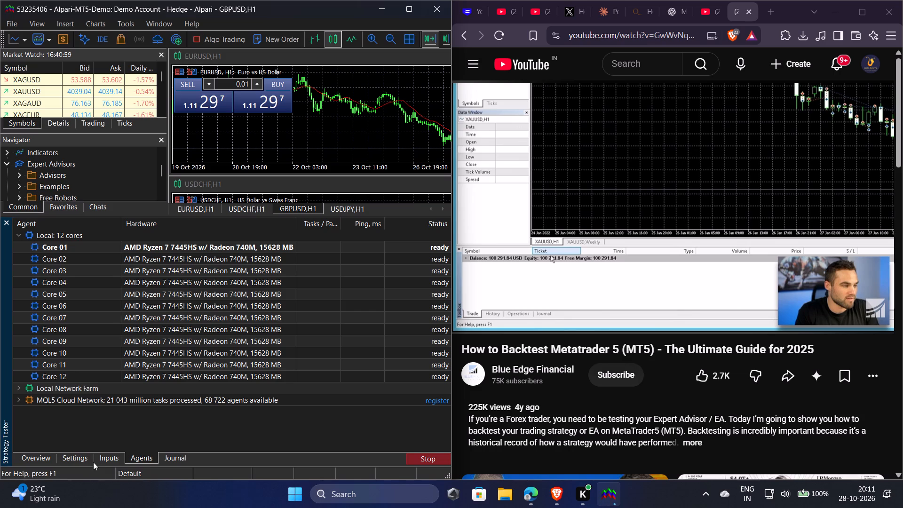
left_click(30, 456)
left_click(50, 462)
left_click(50, 462)
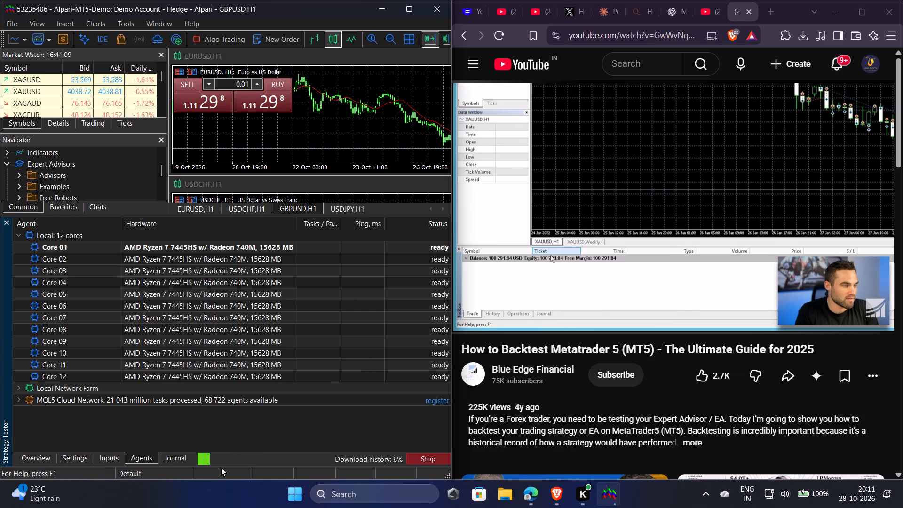
Check the latest entries in the Strategy Tester's journal for the XAUUSD history download.
left_click(178, 456)
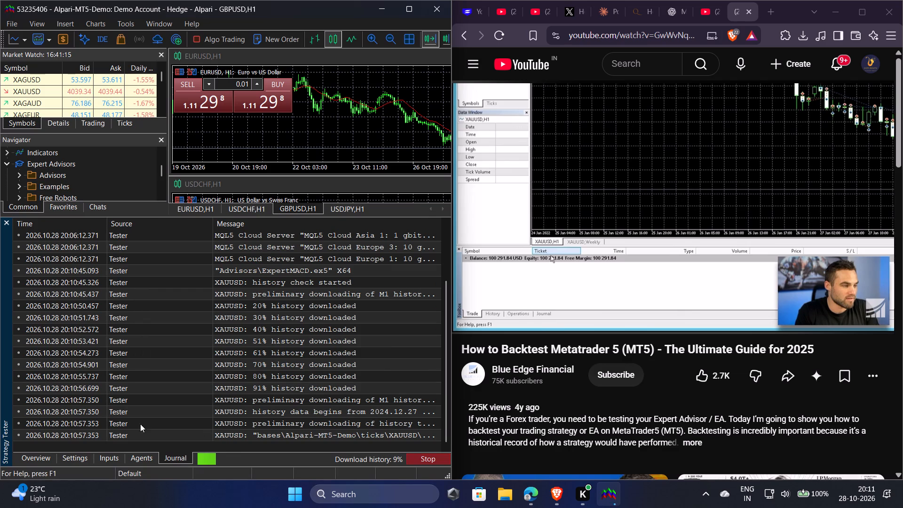
scroll(137, 408, "down", 3)
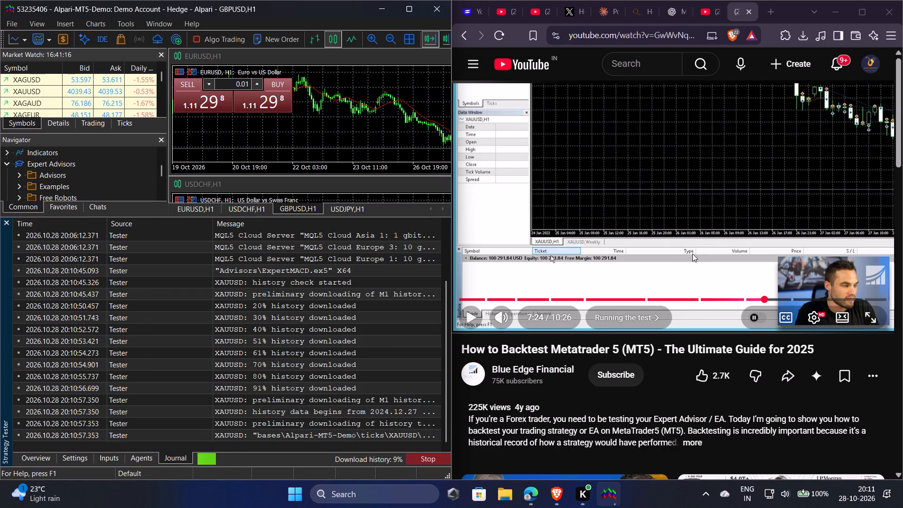
scroll(829, 183, "up", 4)
Rewind the backtesting video to about 6:58, rewatch the start of the test run, and pause it.
left_click(828, 183)
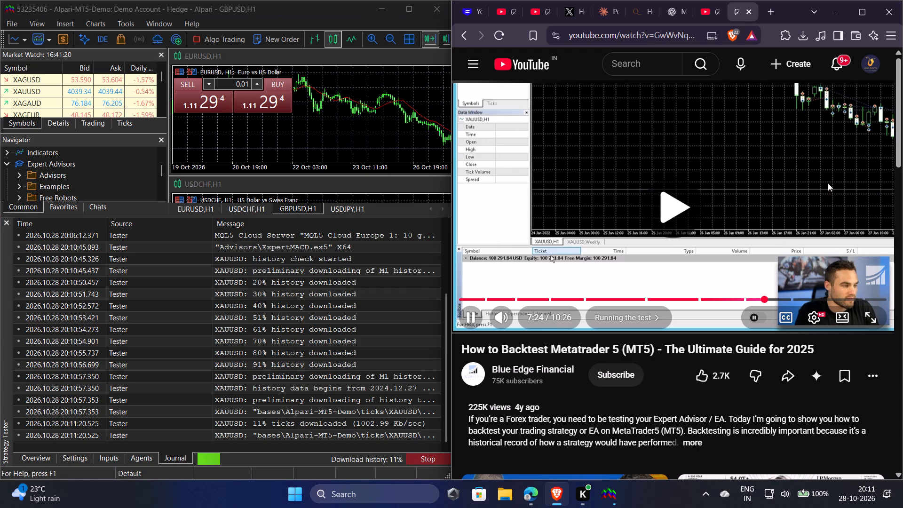
key("Left")
key("Left")
key("Left")
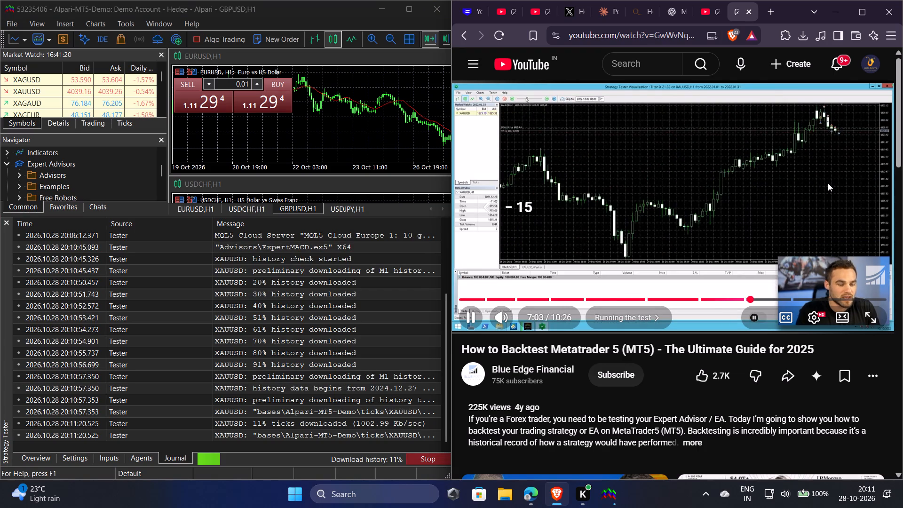
key("Left")
key("Left")
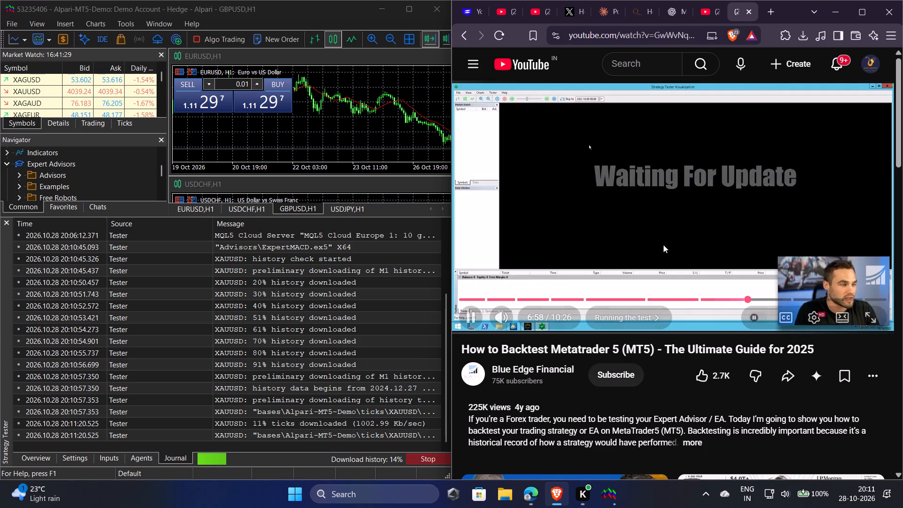
left_click(662, 240)
Review the running backtest's settings and return to the Strategy Tester's overview.
left_click(81, 463)
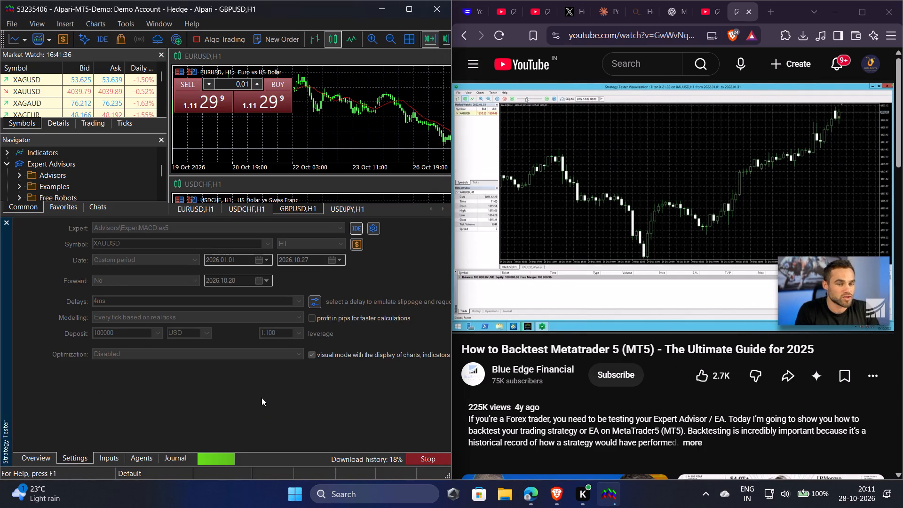
left_click(41, 457)
Switch to the YouTube home page and browse its recommended videos while the backtest's history download runs.
left_click(705, 15)
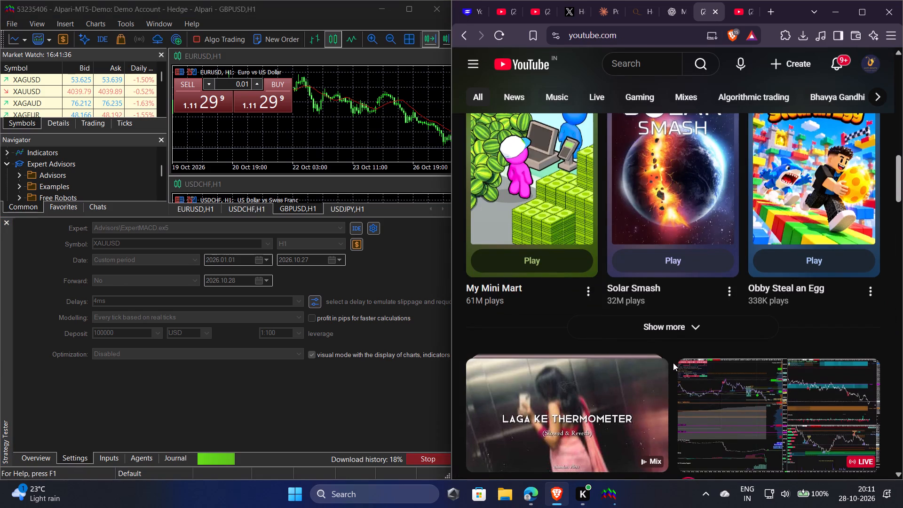
left_click(673, 363)
scroll(673, 363, "down", 3)
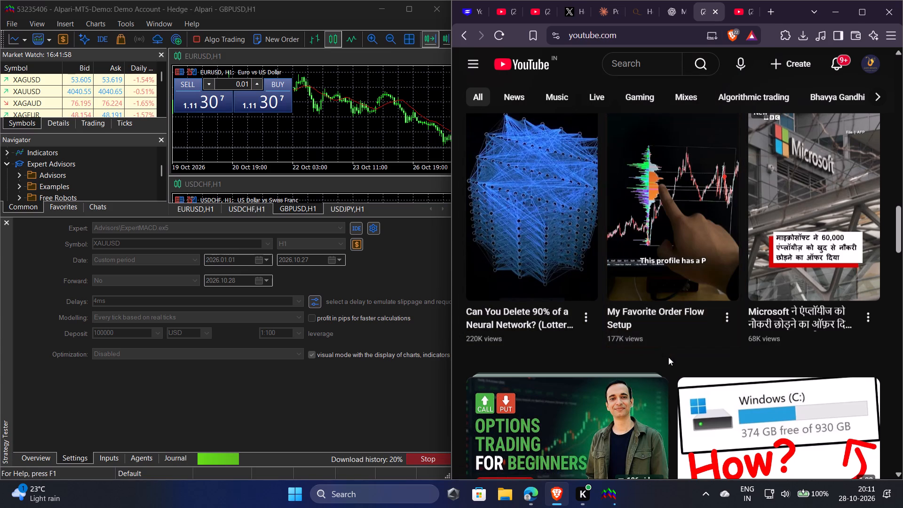
left_click(674, 369)
scroll(674, 369, "down", 1)
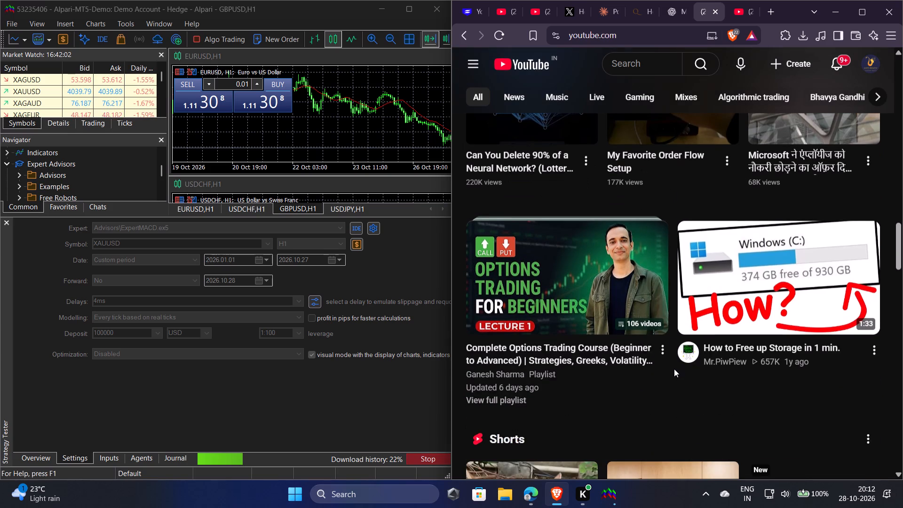
scroll(674, 369, "down", 2)
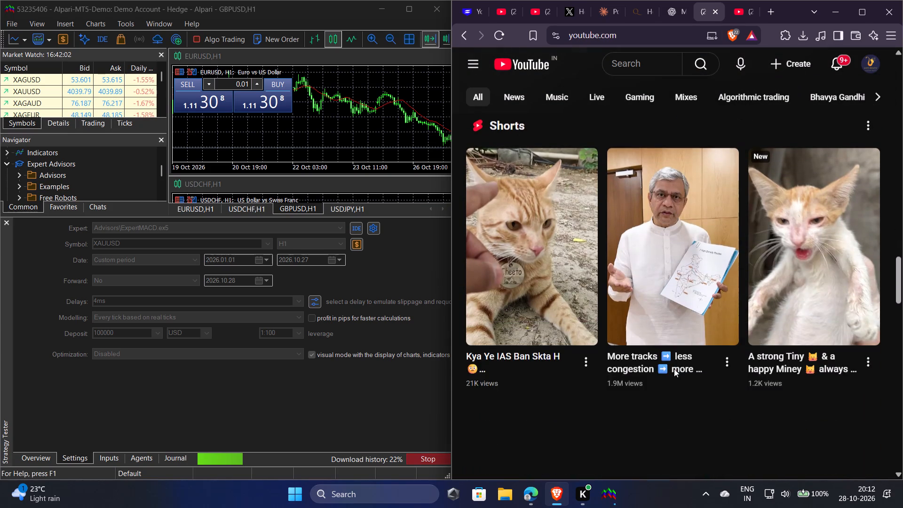
left_click(671, 409)
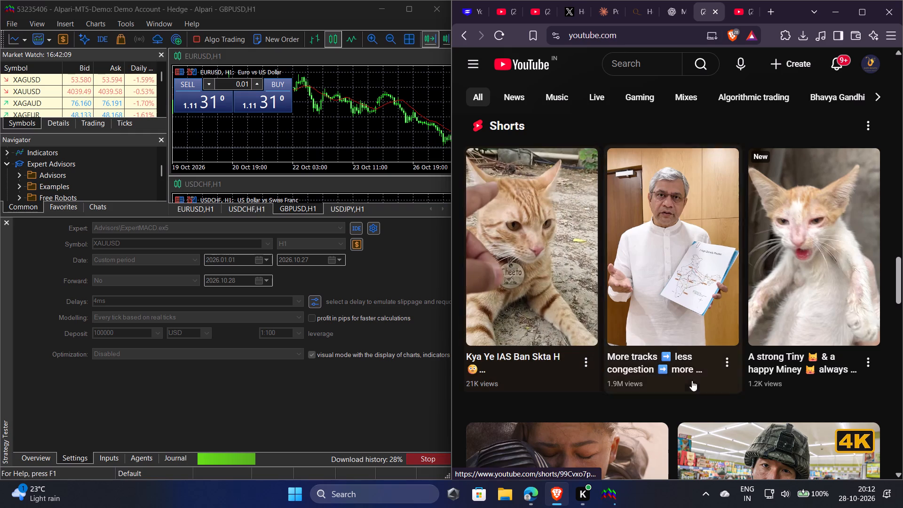
left_click(667, 420)
scroll(667, 420, "down", 1)
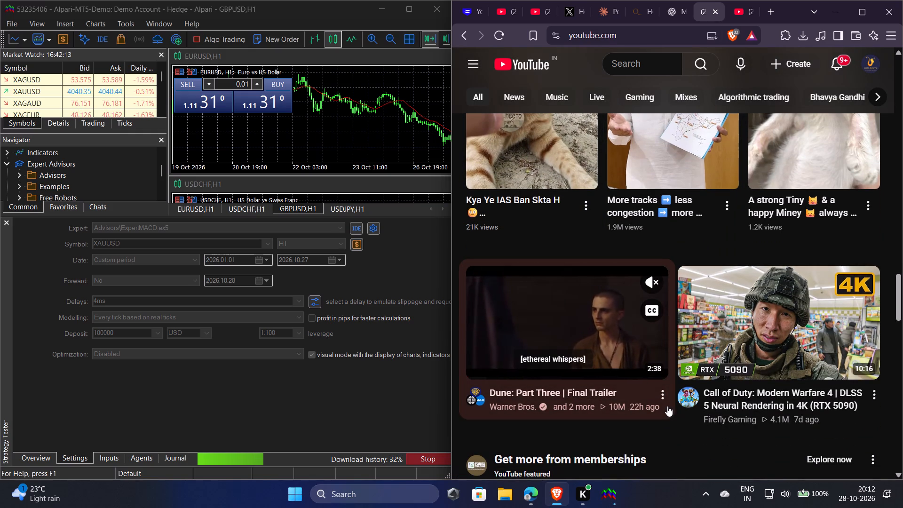
scroll(667, 406, "down", 2)
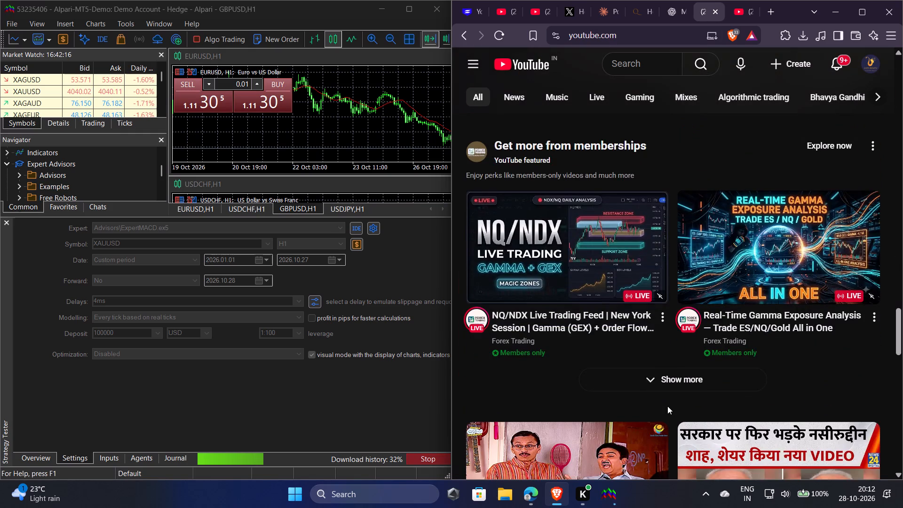
scroll(667, 406, "down", 1)
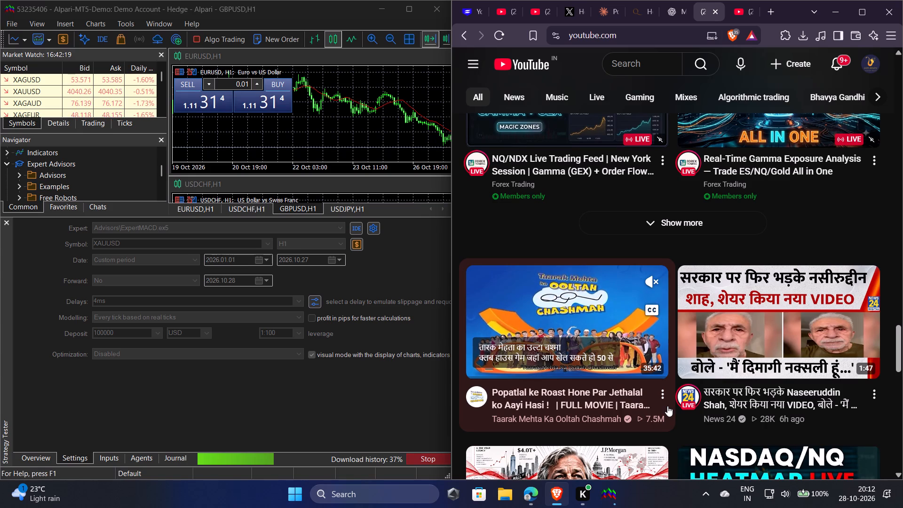
scroll(667, 406, "down", 2)
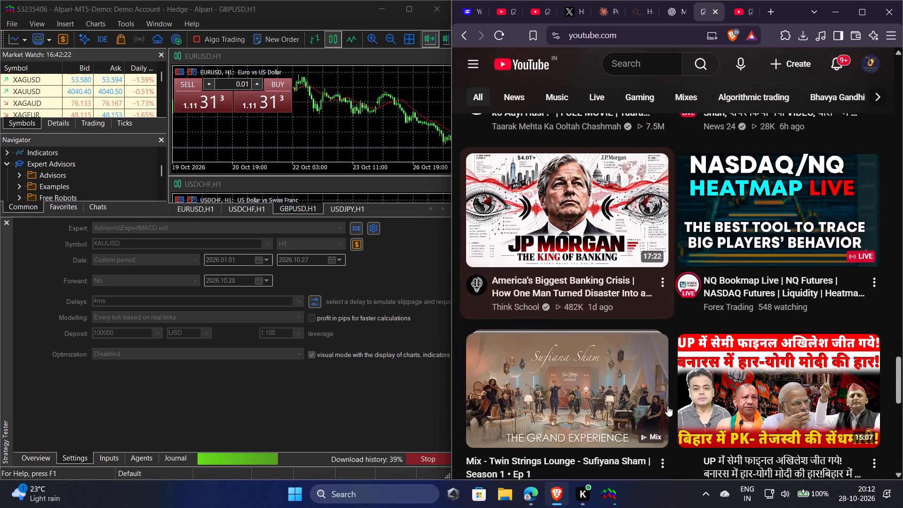
scroll(667, 406, "down", 2)
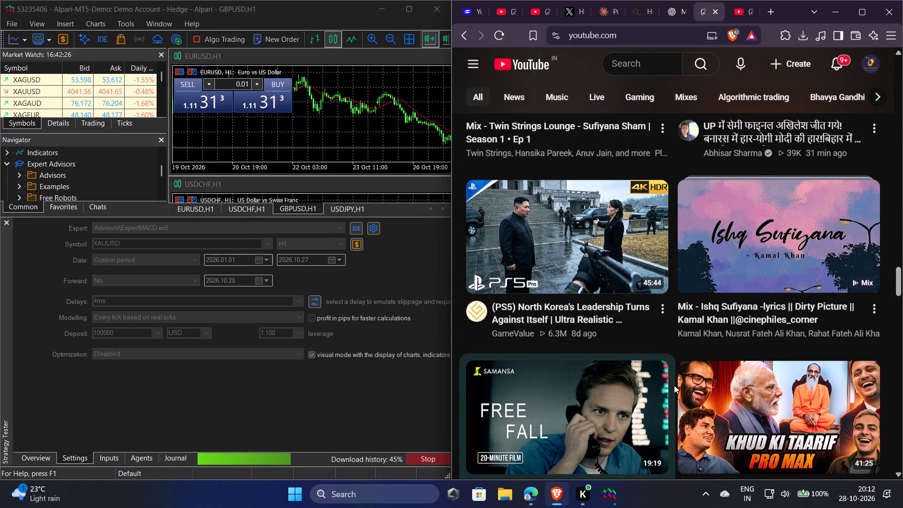
left_click(674, 385)
scroll(674, 385, "down", 1)
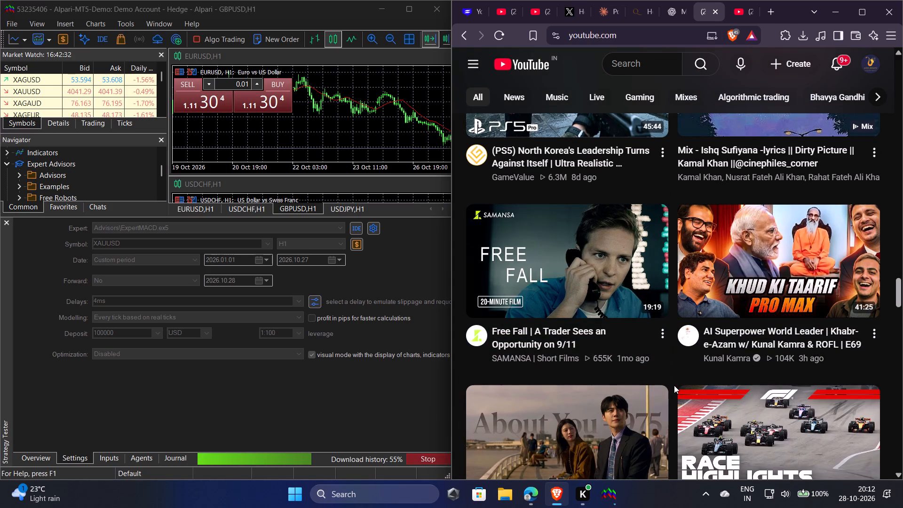
scroll(674, 385, "down", 1)
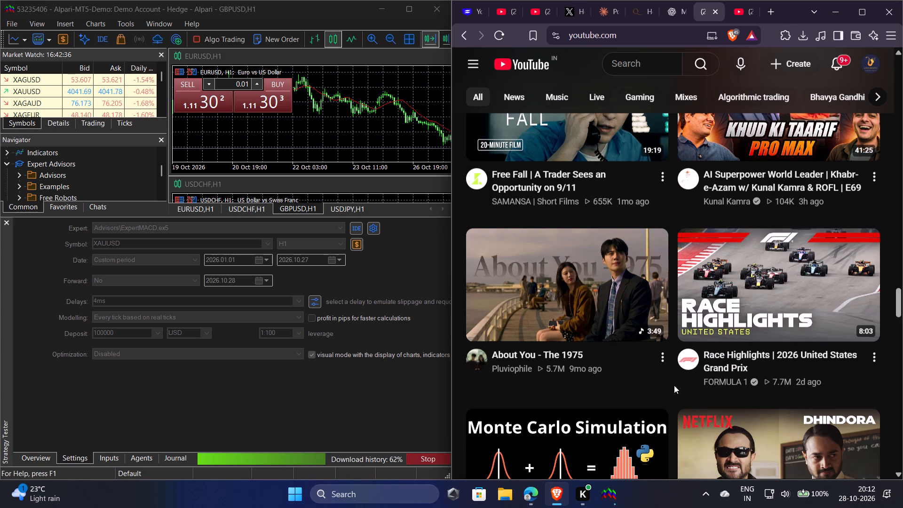
scroll(674, 385, "down", 1)
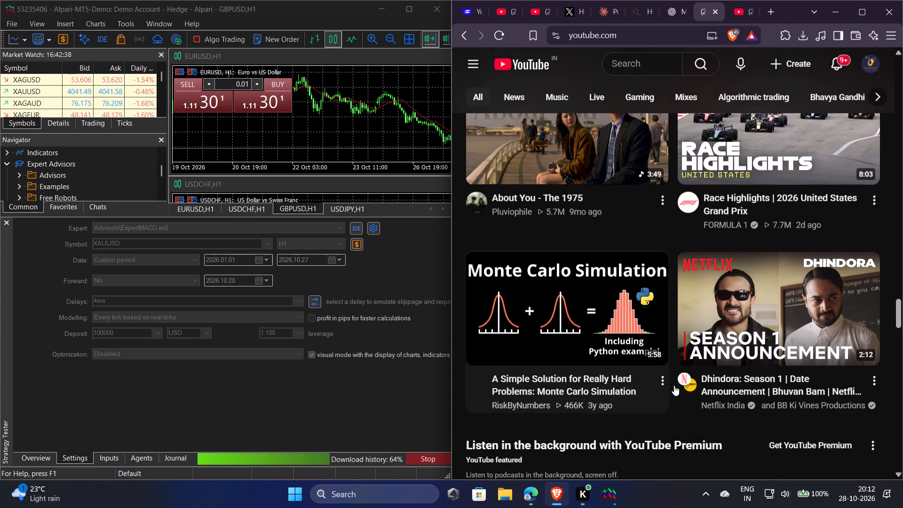
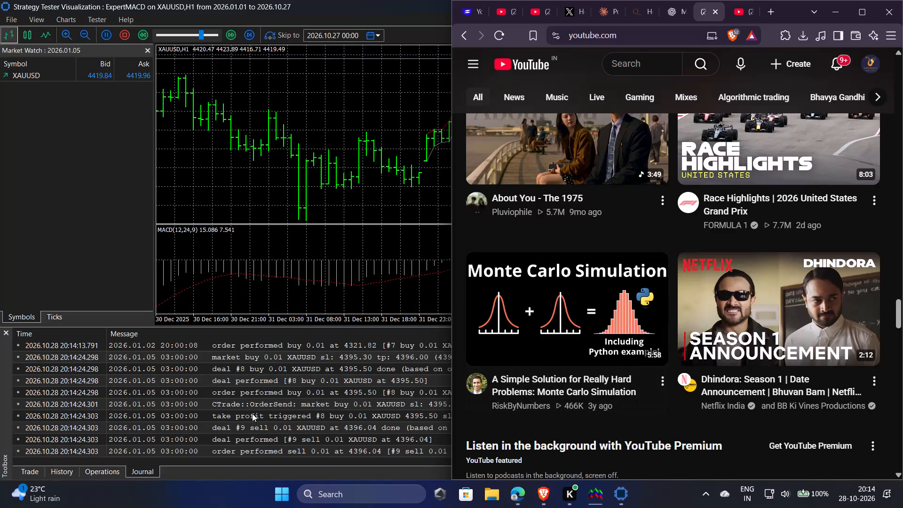
Switch to the Strategy Tester visualization and examine the ExpertMACD backtest's account balance and XAUUSD order history.
left_click(271, 489)
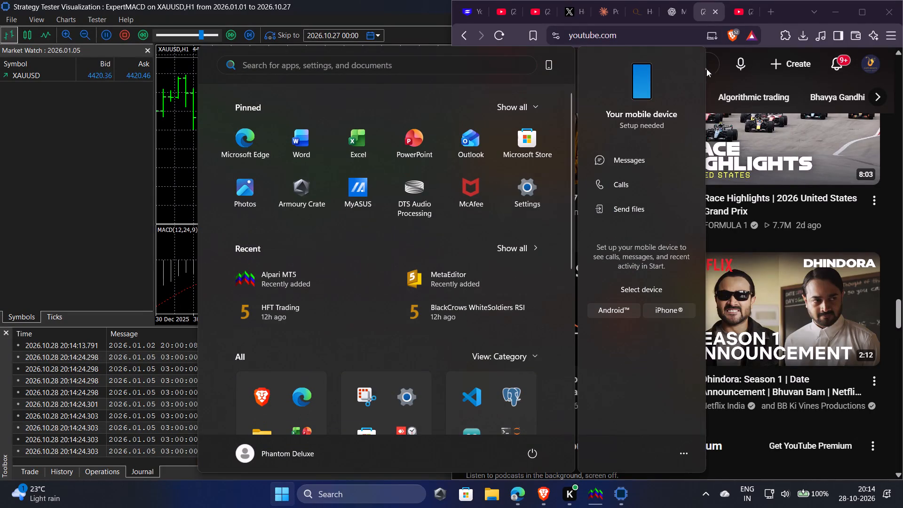
left_click(420, 4)
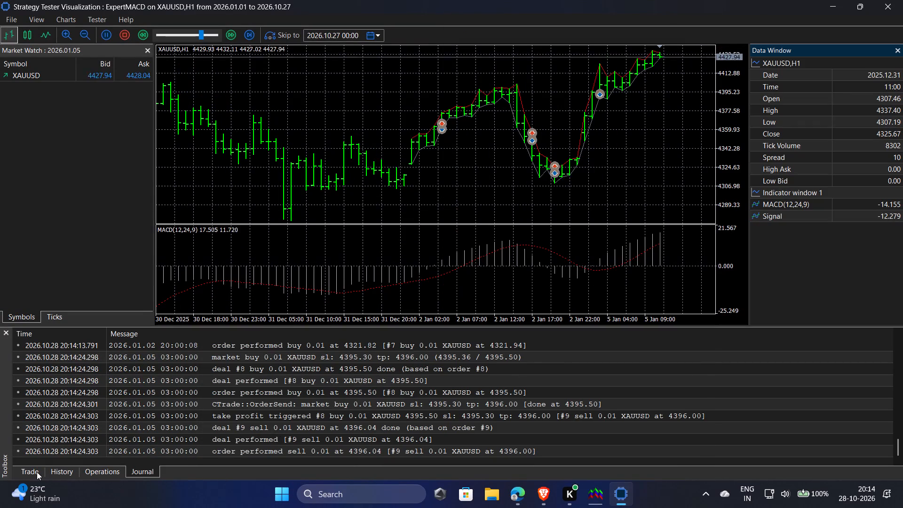
left_click(37, 472)
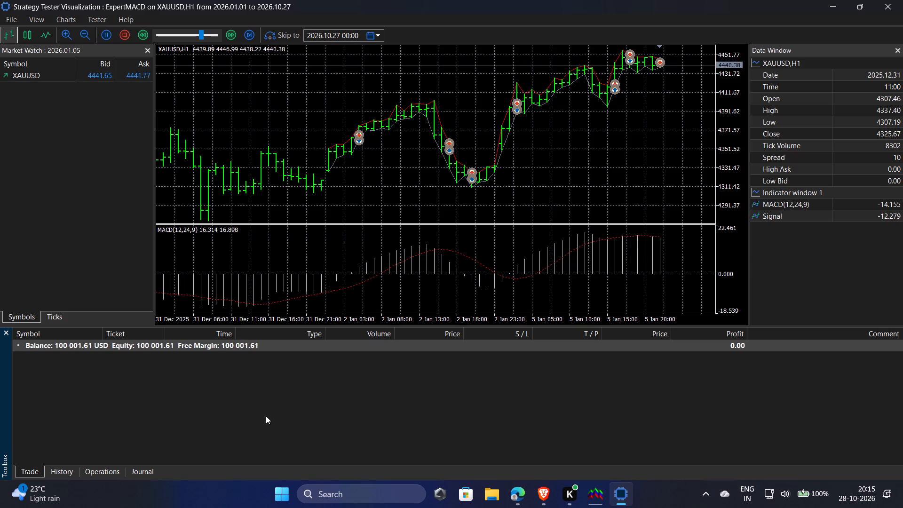
left_click(72, 471)
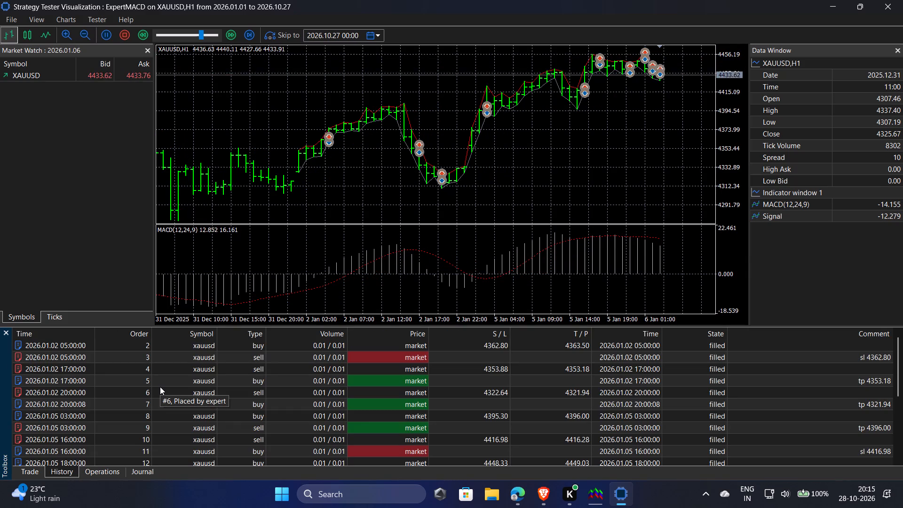
scroll(160, 387, "down", 2)
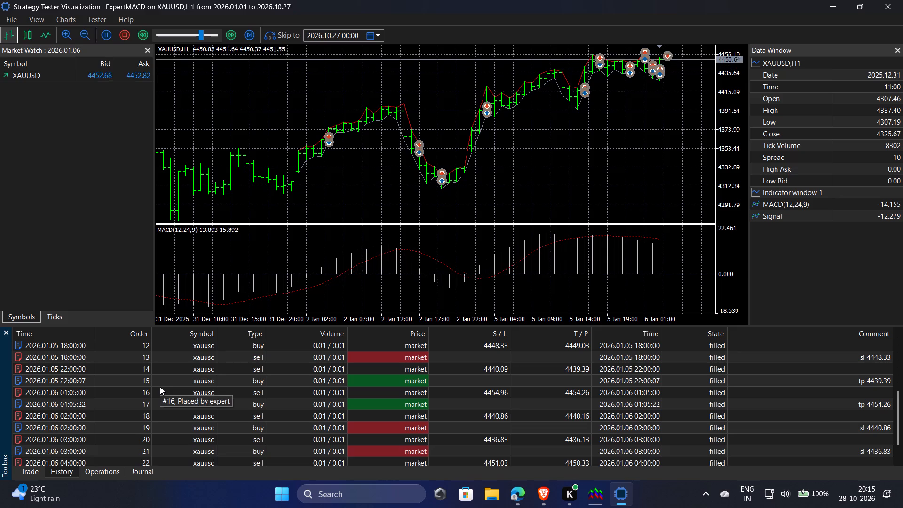
scroll(160, 387, "down", 2)
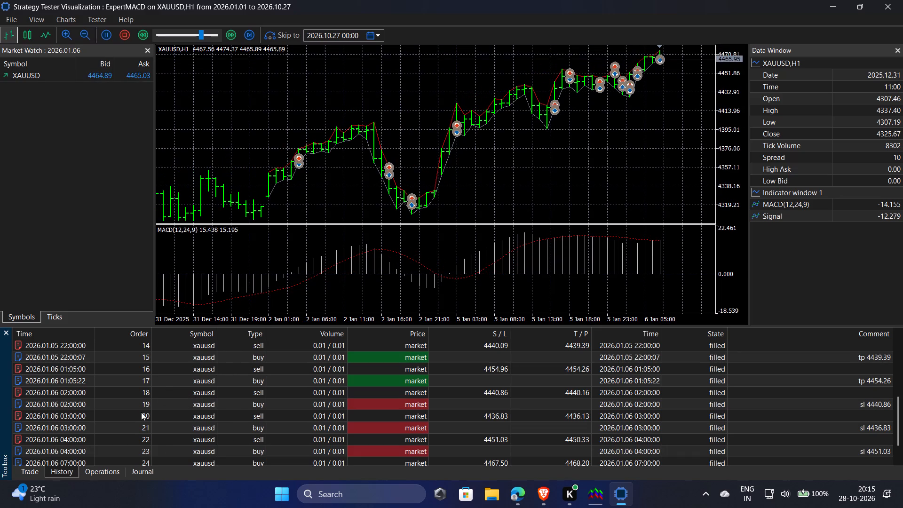
scroll(141, 412, "down", 6)
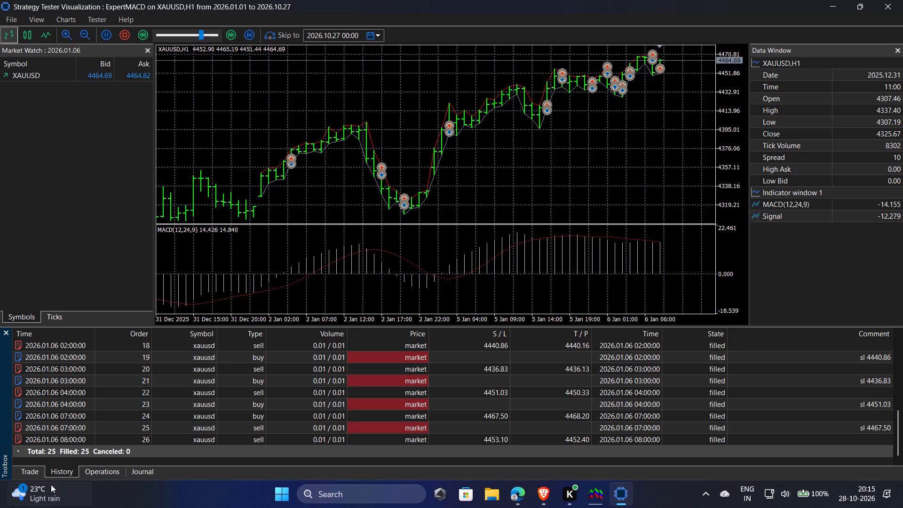
left_click(31, 475)
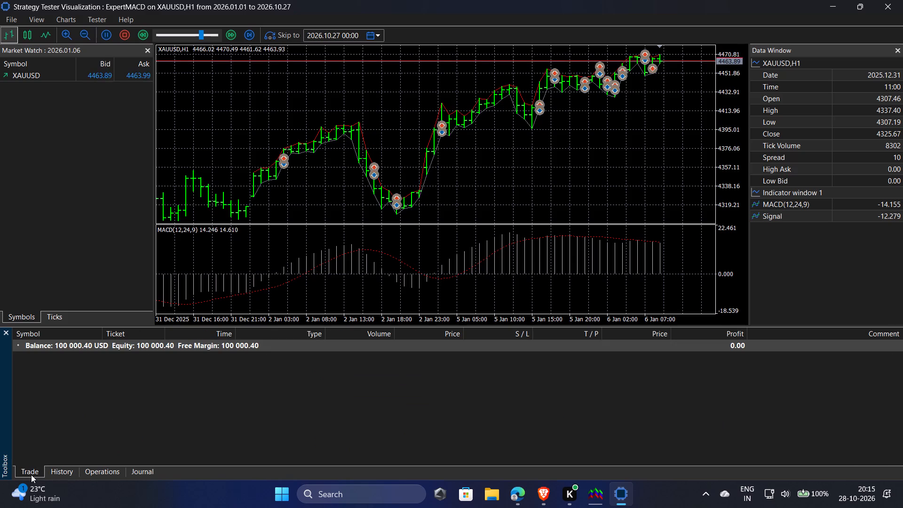
left_click(54, 473)
scroll(107, 423, "down", 2)
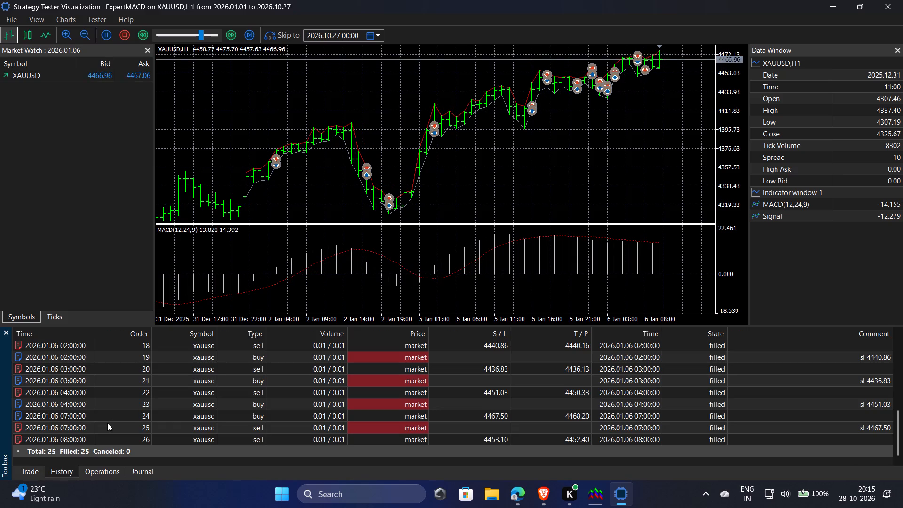
scroll(107, 423, "down", 1)
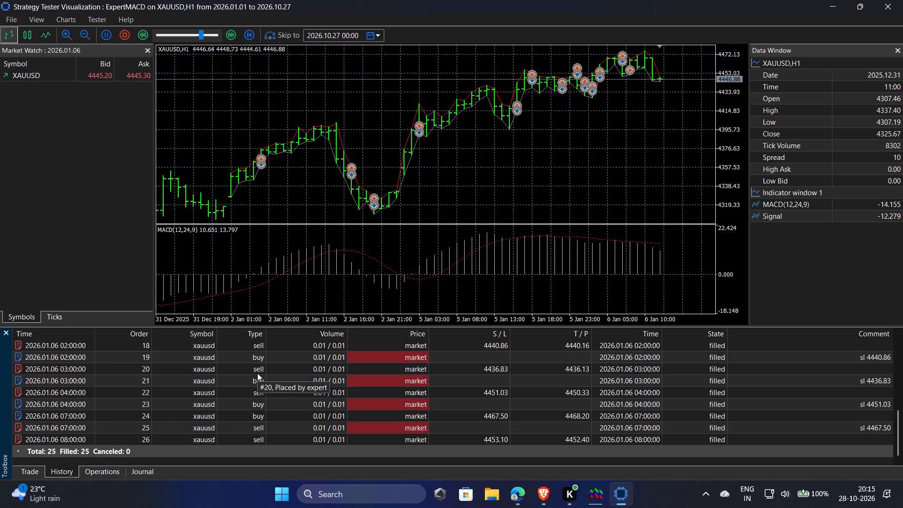
scroll(333, 369, "up", 1)
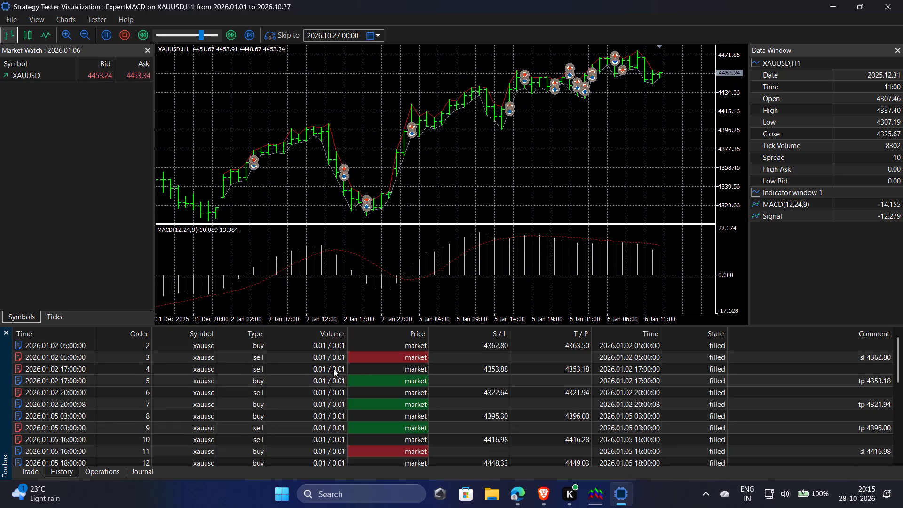
scroll(333, 369, "up", 1)
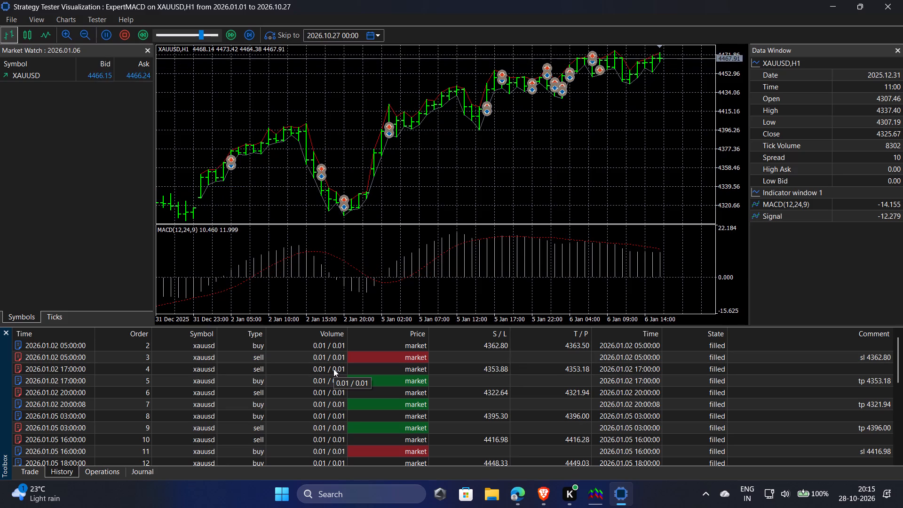
scroll(333, 369, "down", 6)
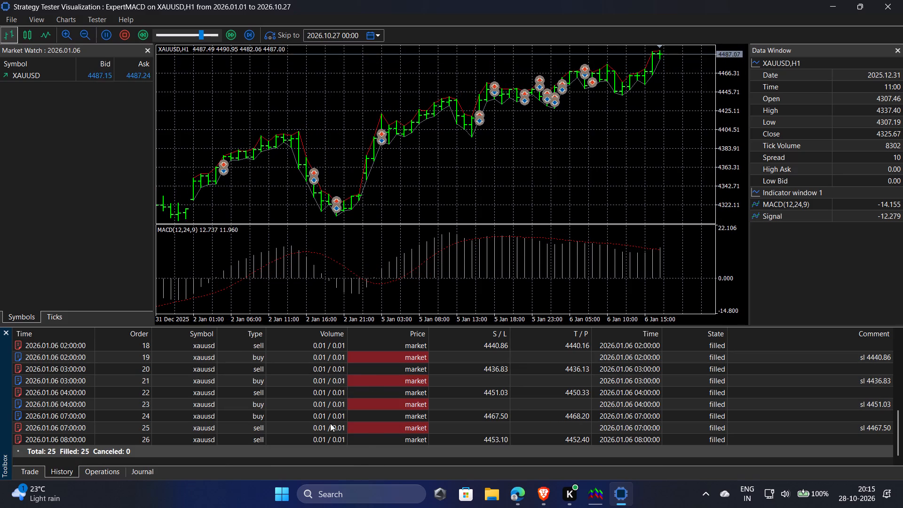
Examine the backtest's list of trade operations and recheck its balance, order history and journal.
left_click(89, 471)
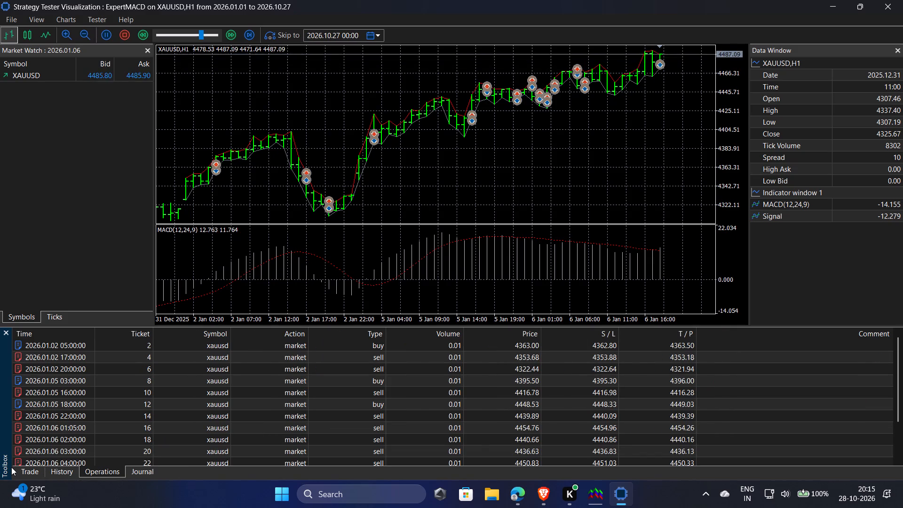
scroll(93, 391, "down", 1)
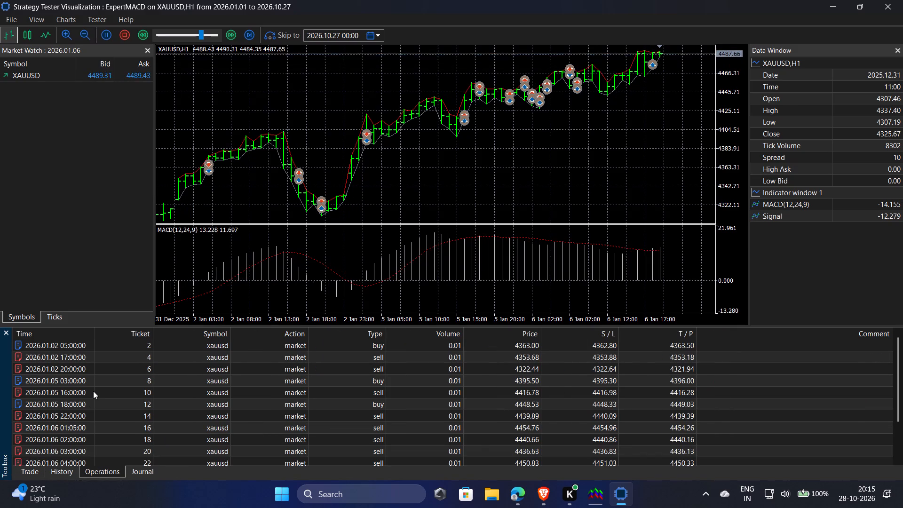
scroll(93, 391, "down", 1)
left_click(34, 468)
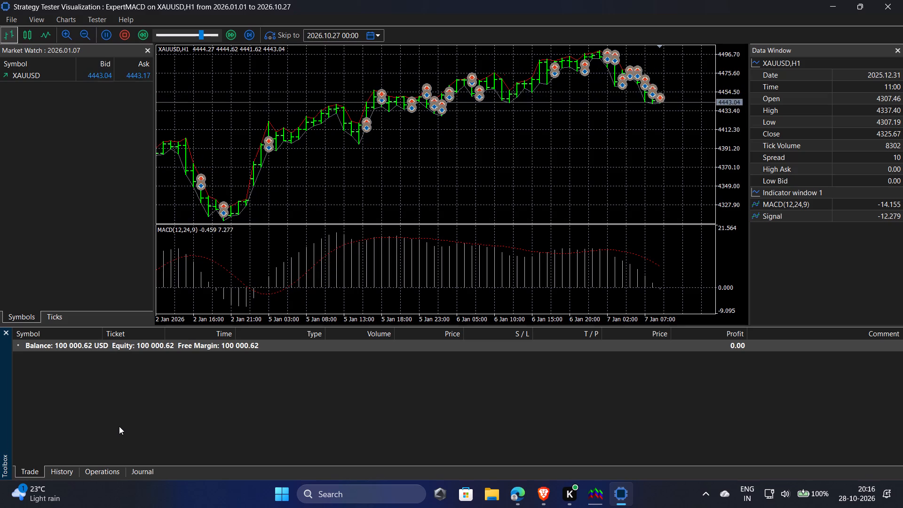
left_click(73, 465)
left_click(69, 470)
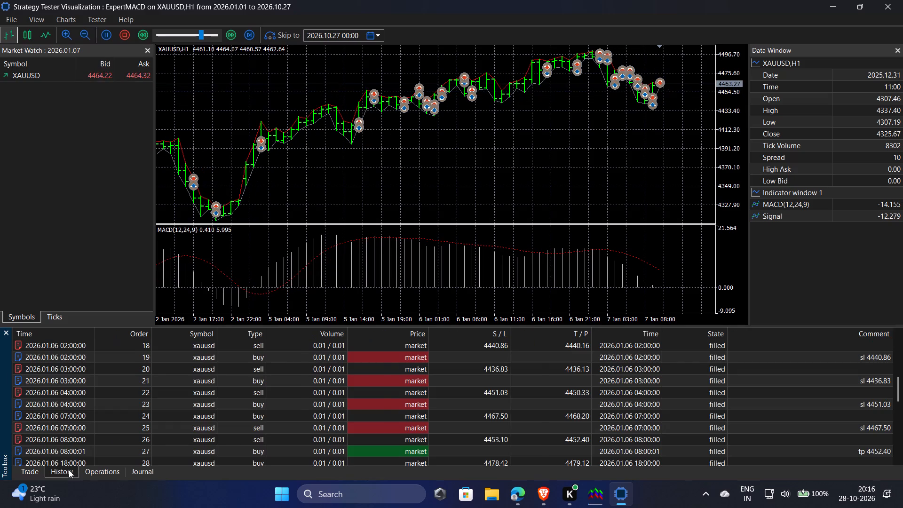
left_click(108, 468)
left_click(144, 477)
left_click(103, 464)
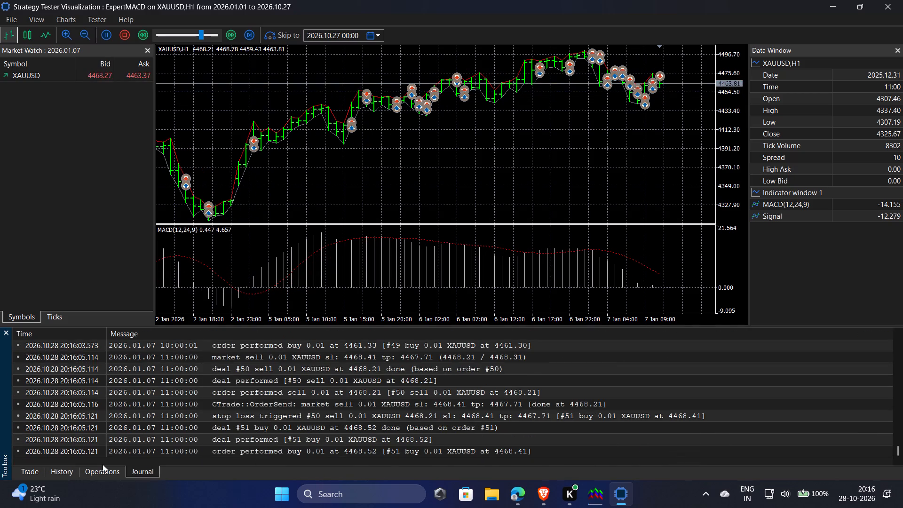
left_click_drag(88, 471, 51, 469)
left_click(51, 469)
left_click(31, 471)
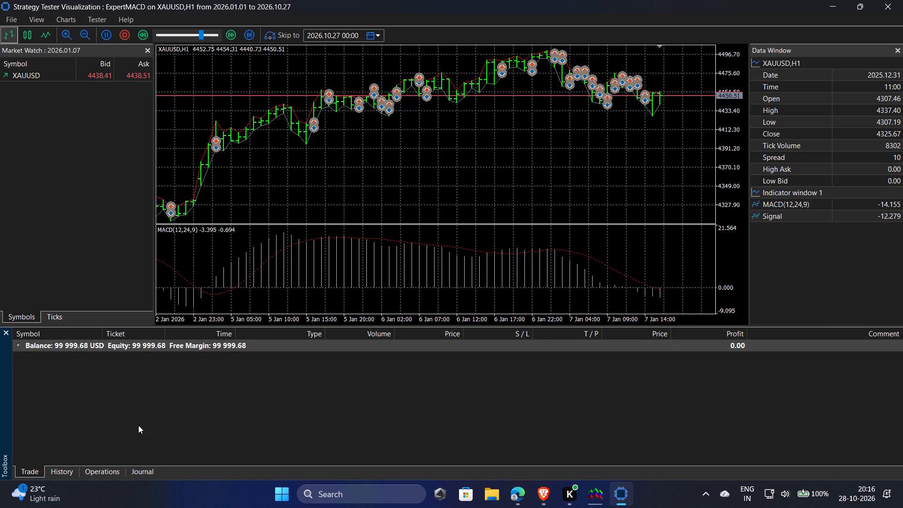
Review the backtest's journal, order history and balance, and view the XAUUSD tick chart before returning to the symbol list.
left_click(109, 468)
left_click(125, 475)
left_click(134, 479)
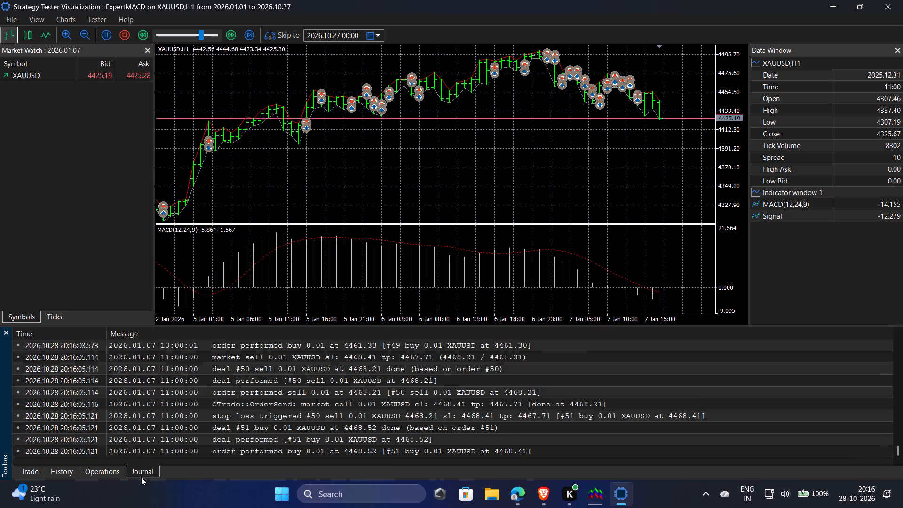
left_click(141, 477)
left_click(61, 478)
left_click(62, 477)
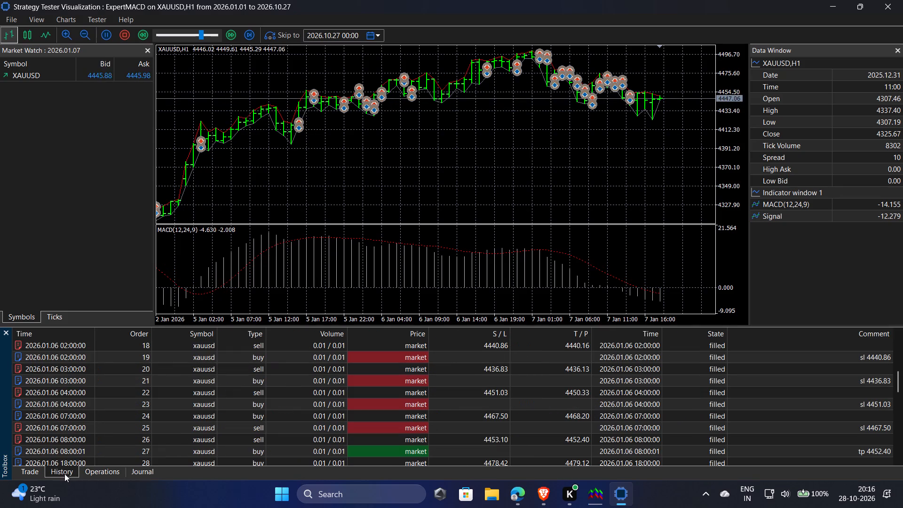
left_click(30, 472)
left_click(58, 317)
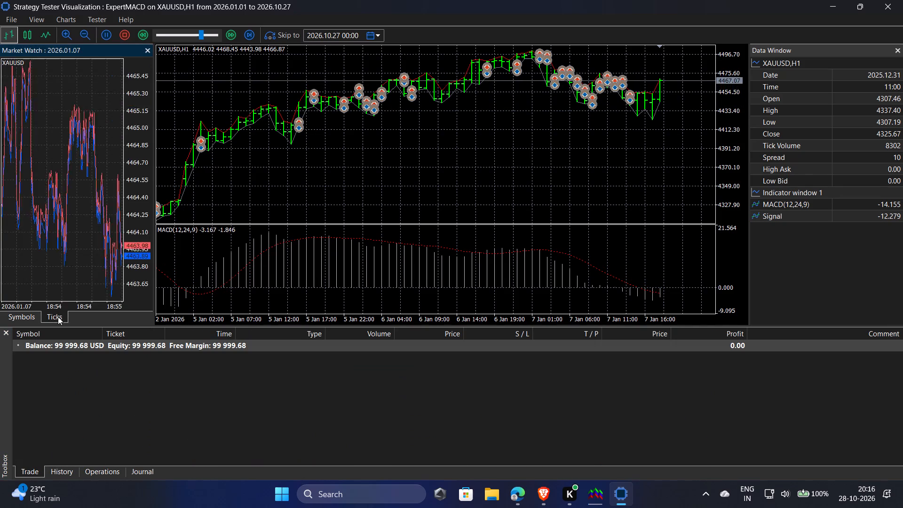
left_click(15, 317)
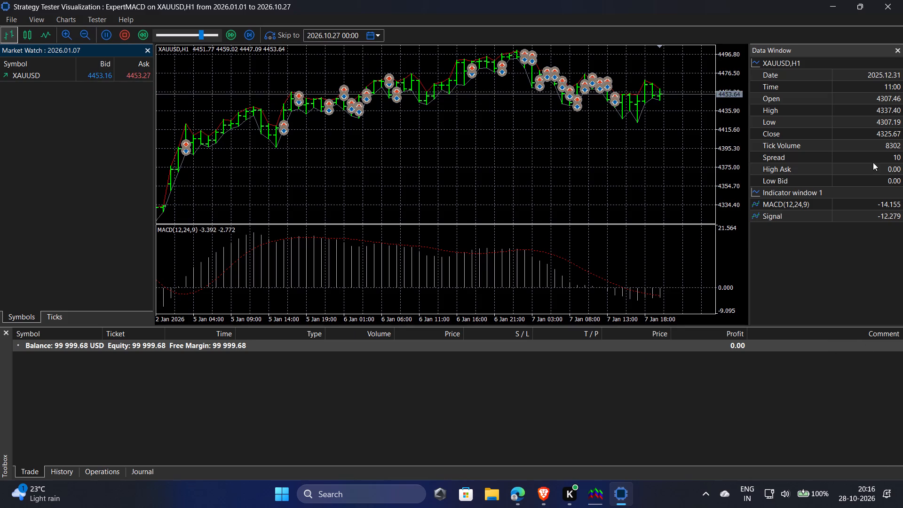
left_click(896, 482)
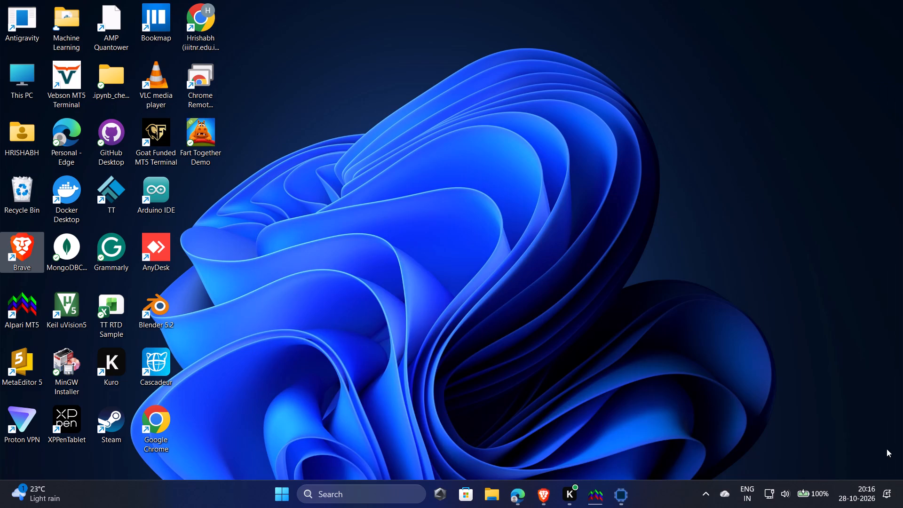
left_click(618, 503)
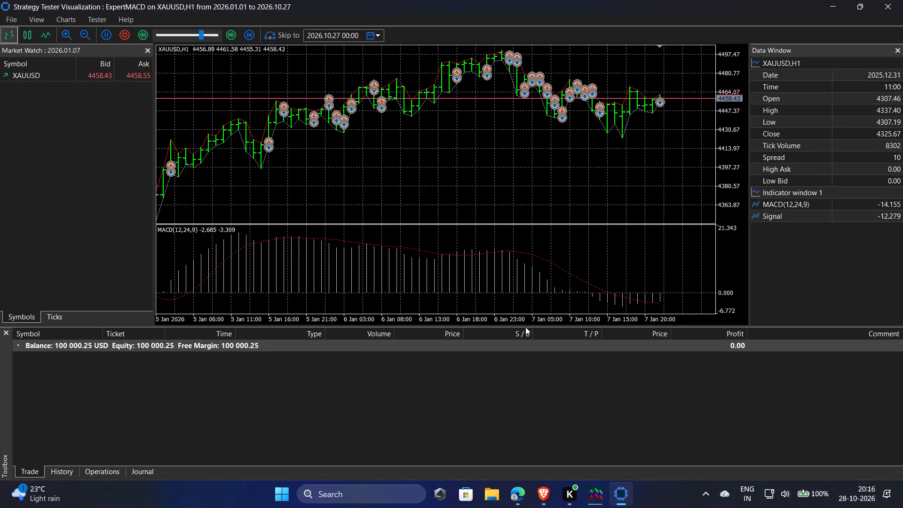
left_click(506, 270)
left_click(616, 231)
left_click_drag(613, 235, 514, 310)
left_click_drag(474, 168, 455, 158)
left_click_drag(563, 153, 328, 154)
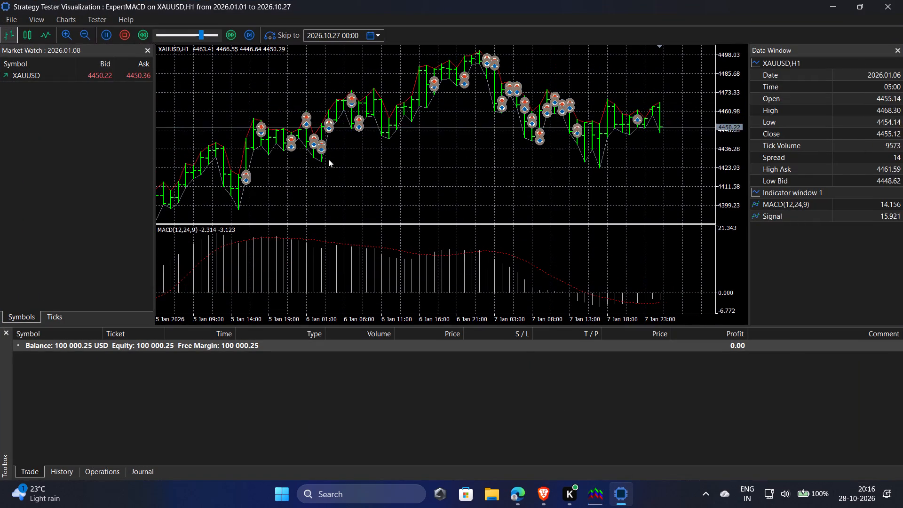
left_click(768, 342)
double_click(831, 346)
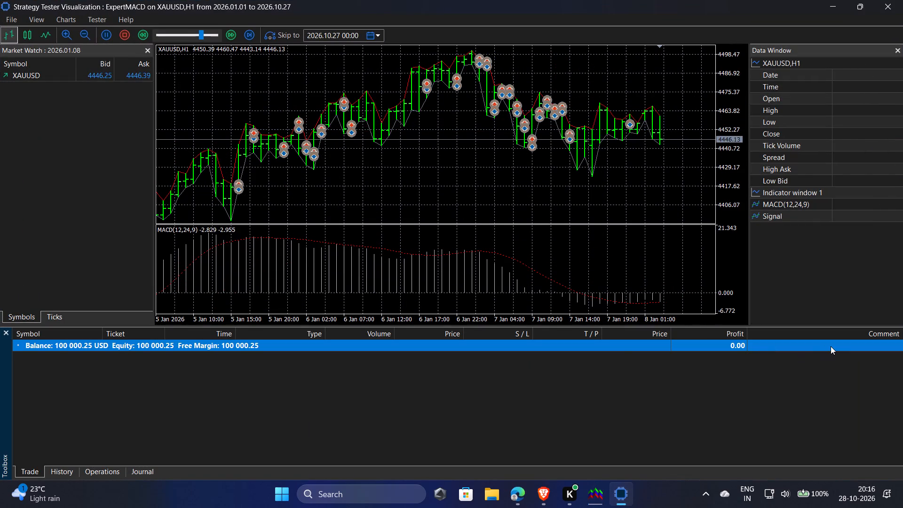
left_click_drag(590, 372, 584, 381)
Examine the newest entries in the backtest's operations list, order history and journal.
left_click(120, 471)
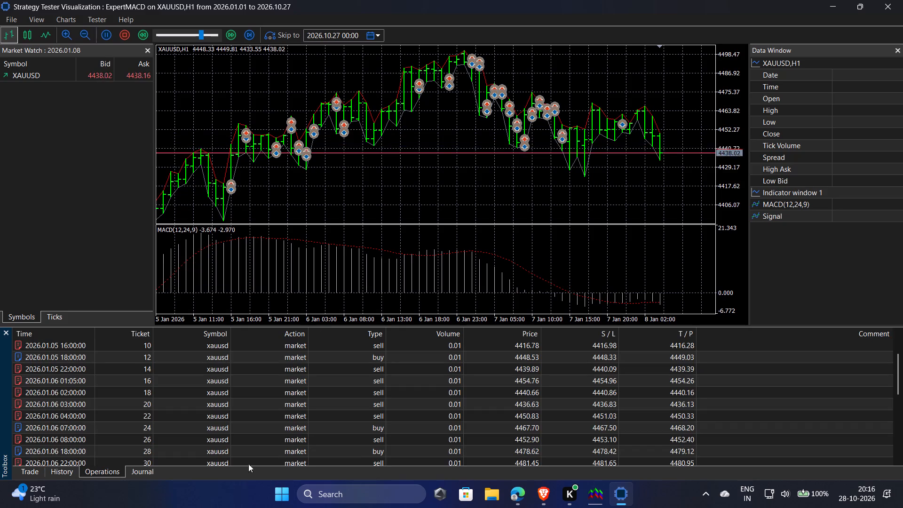
scroll(672, 443, "down", 4)
scroll(672, 443, "up", 1)
scroll(672, 443, "down", 2)
scroll(672, 443, "up", 1)
scroll(672, 443, "down", 7)
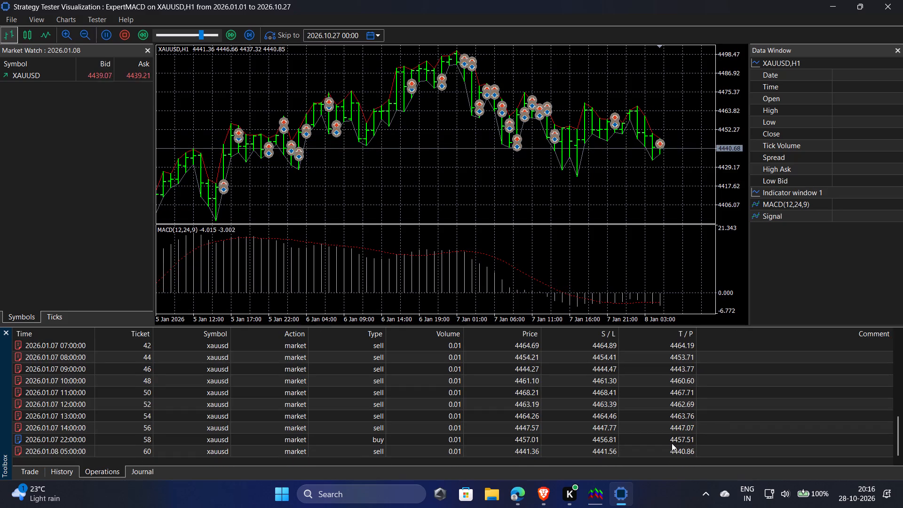
left_click(59, 474)
scroll(379, 458, "down", 2)
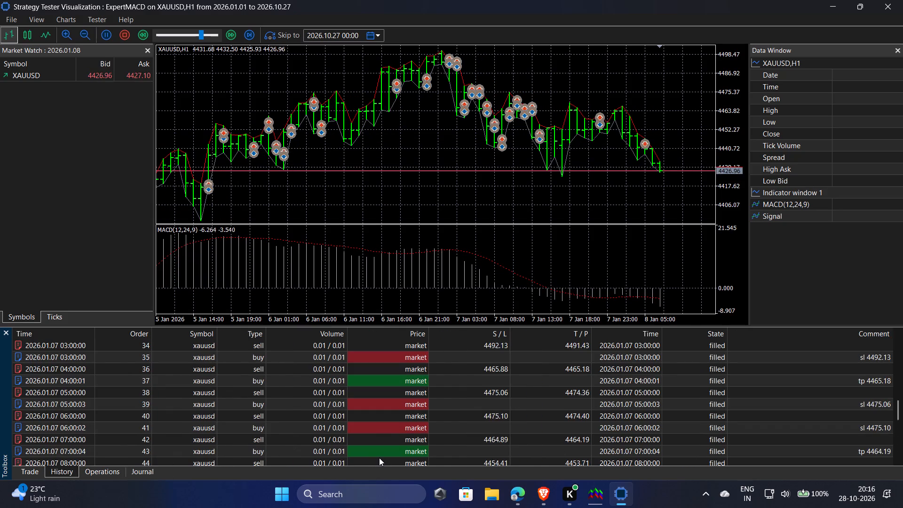
scroll(379, 458, "down", 3)
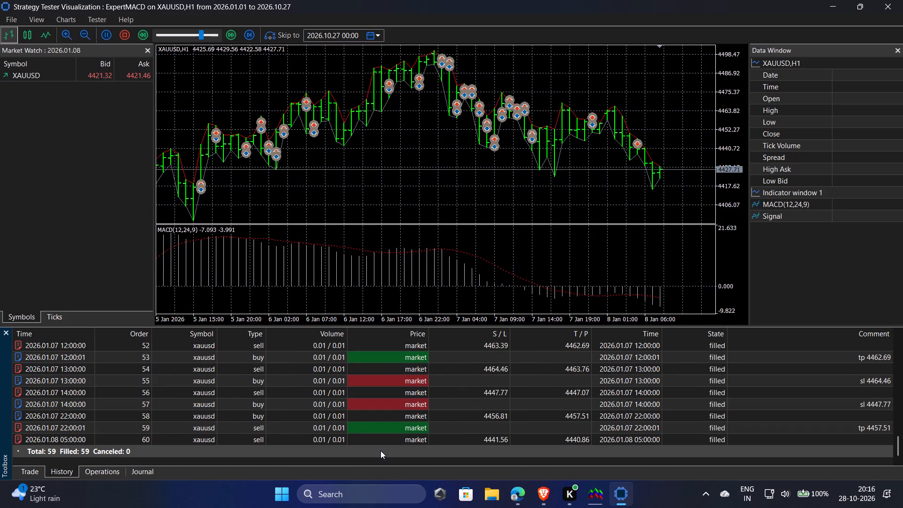
scroll(380, 451, "down", 2)
left_click(25, 465)
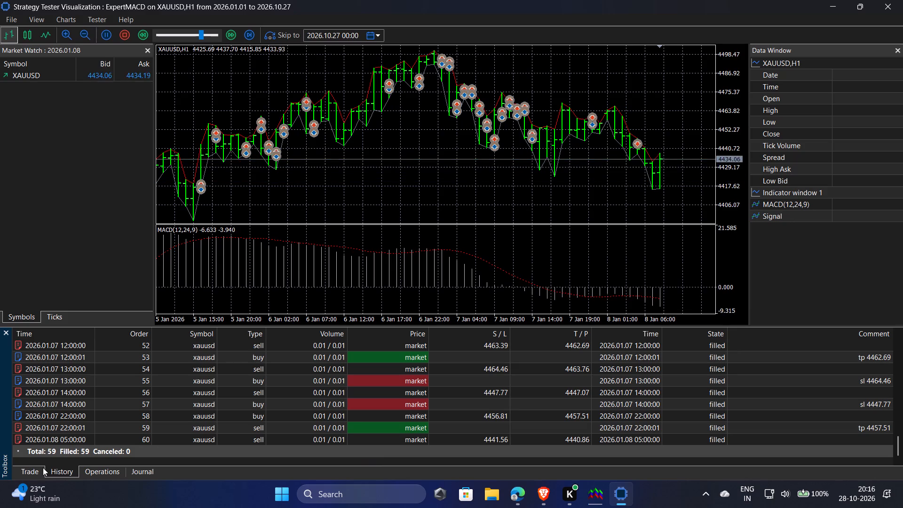
left_click(41, 472)
left_click(147, 476)
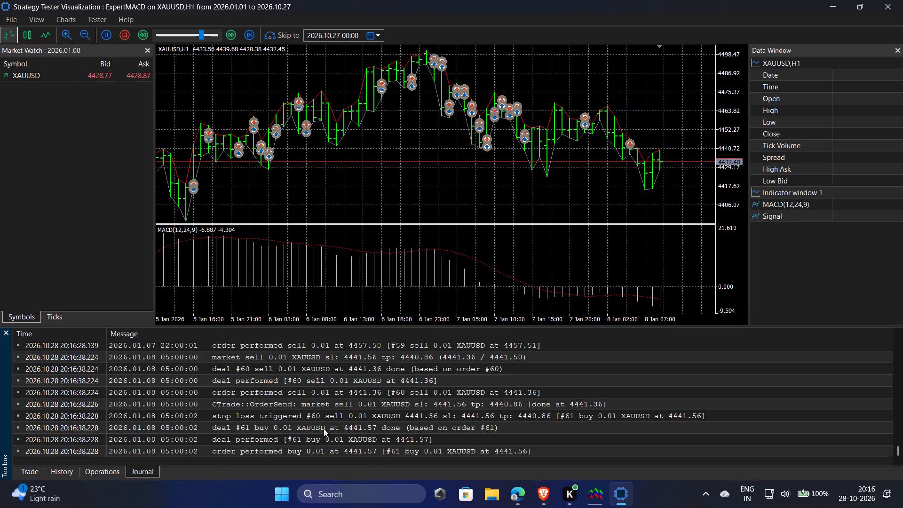
scroll(333, 427, "down", 5)
Increase the playback speed of the running backtest visualization.
right_click(574, 227)
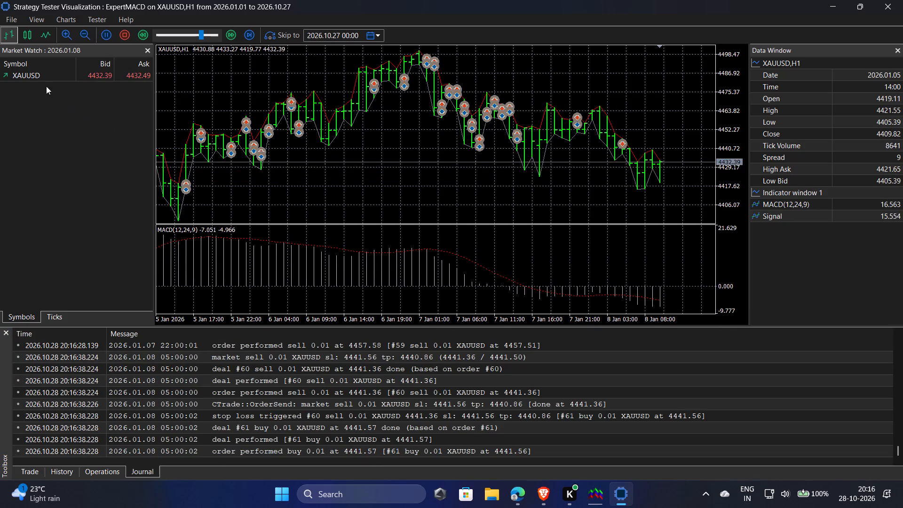
left_click(234, 38)
left_click(234, 38)
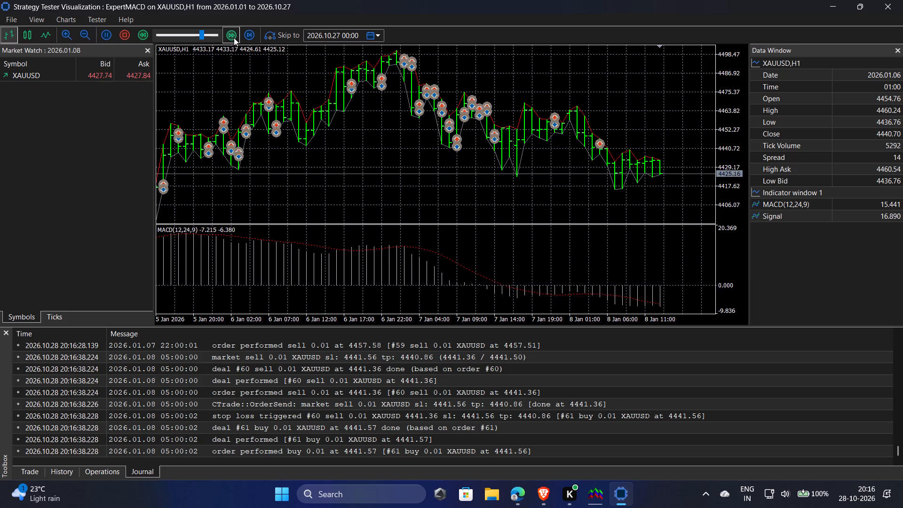
Raise the visual backtest's playback speed to the maximum, with the open trade and account balance shown alongside the chart.
double_click(234, 38)
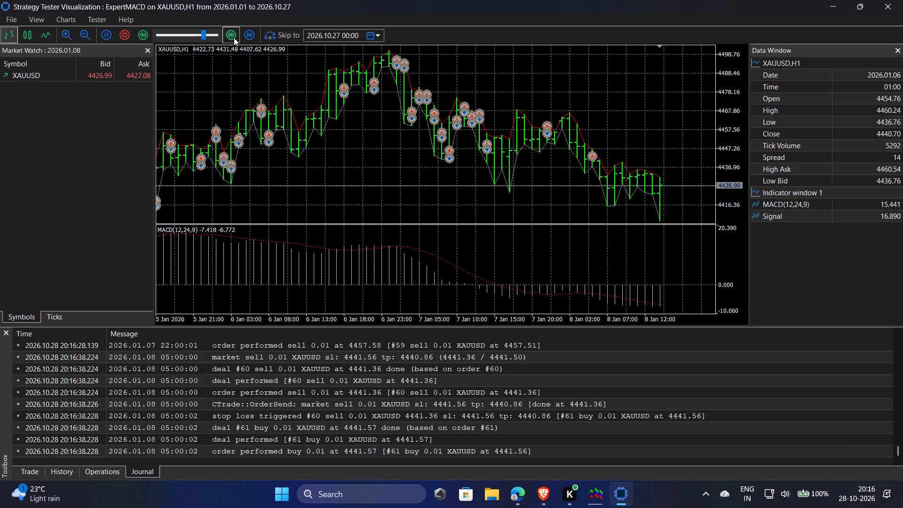
left_click(234, 38)
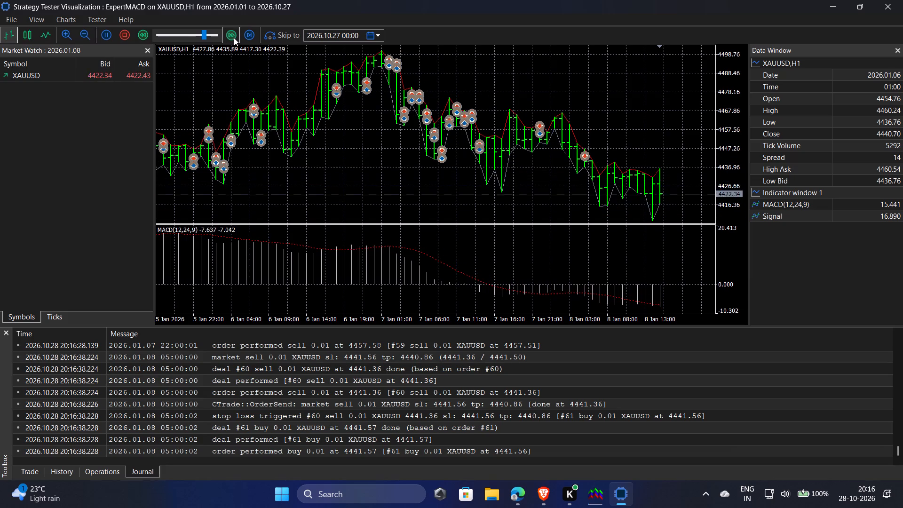
triple_click(234, 38)
triple_click(234, 38)
triple_click(234, 38)
triple_click(234, 38)
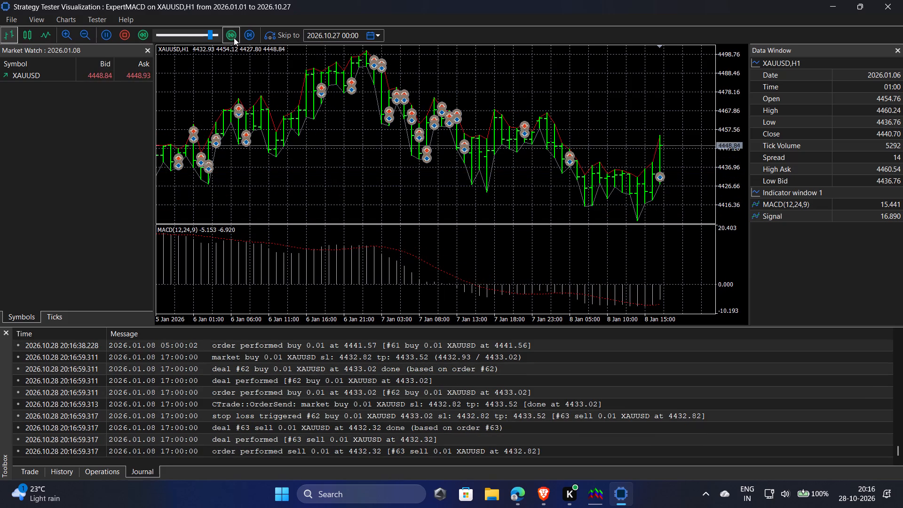
triple_click(234, 38)
left_click(32, 478)
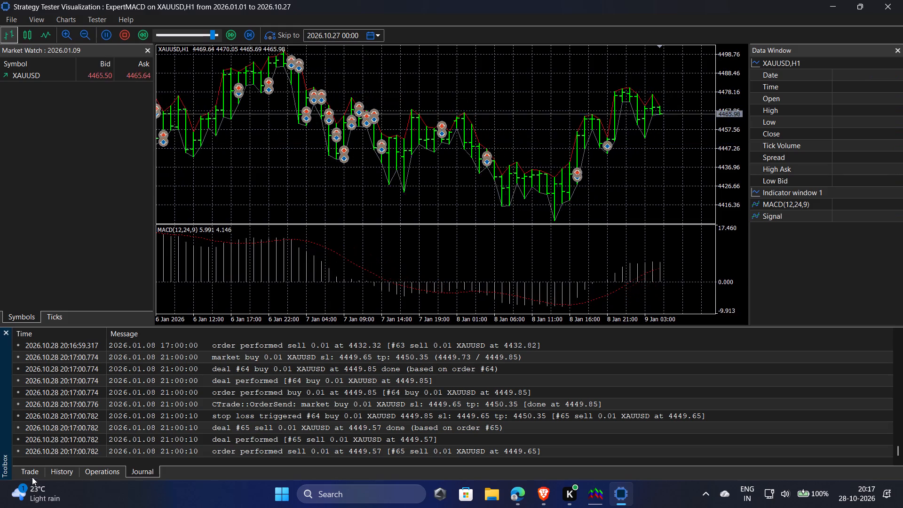
left_click(32, 469)
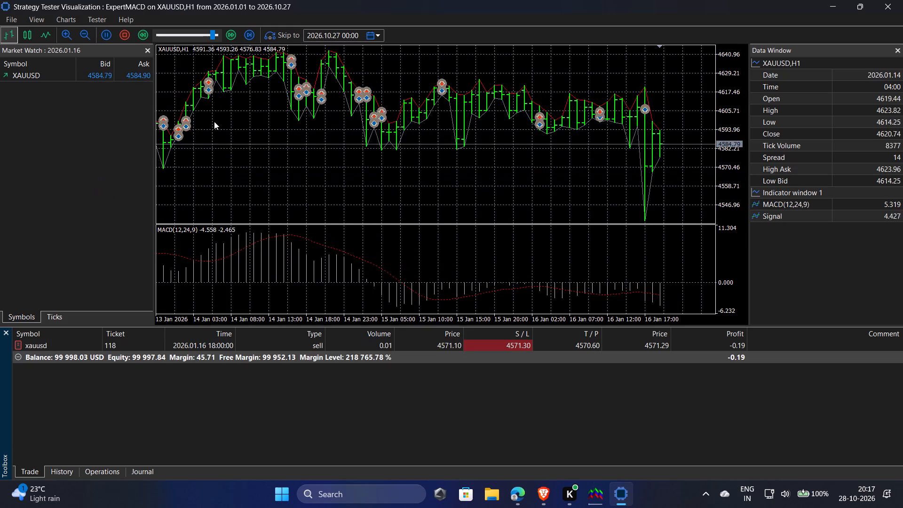
triple_click(226, 34)
triple_click(226, 34)
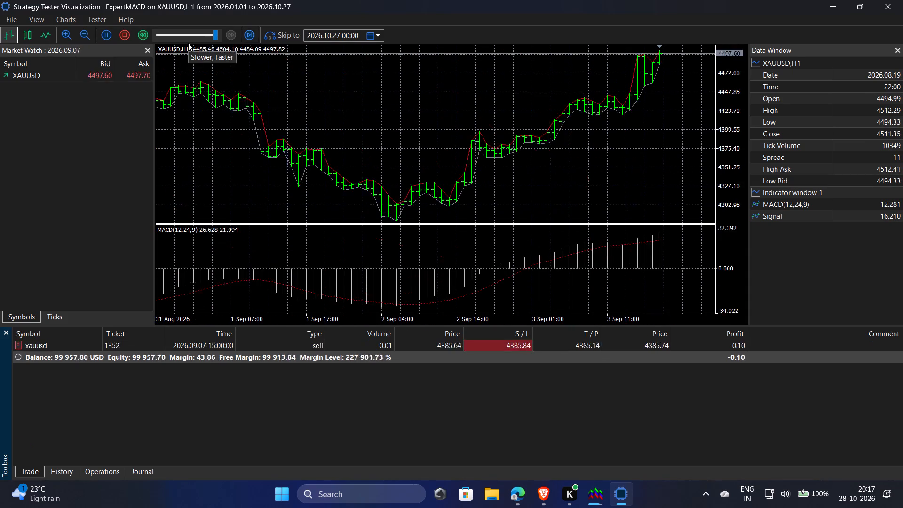
left_click(219, 34)
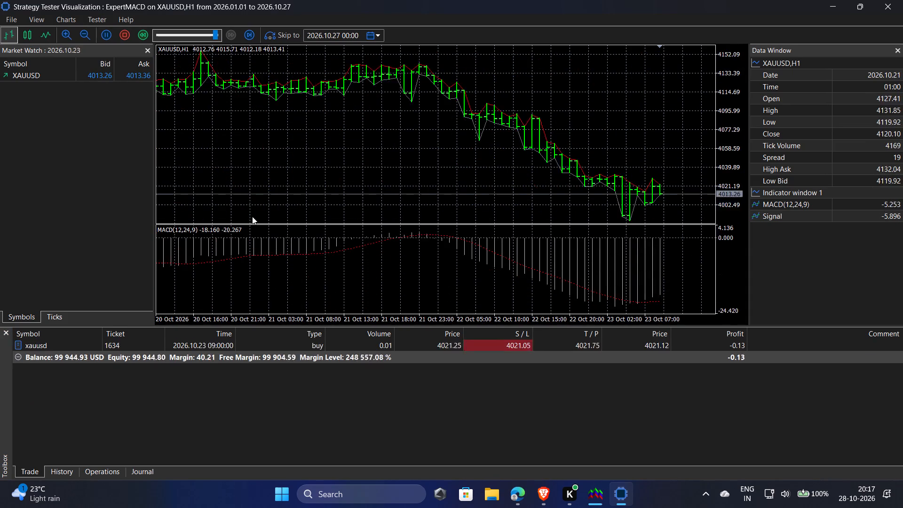
Review the finished backtest's account balance, order history, operations list and journal.
left_click(232, 413)
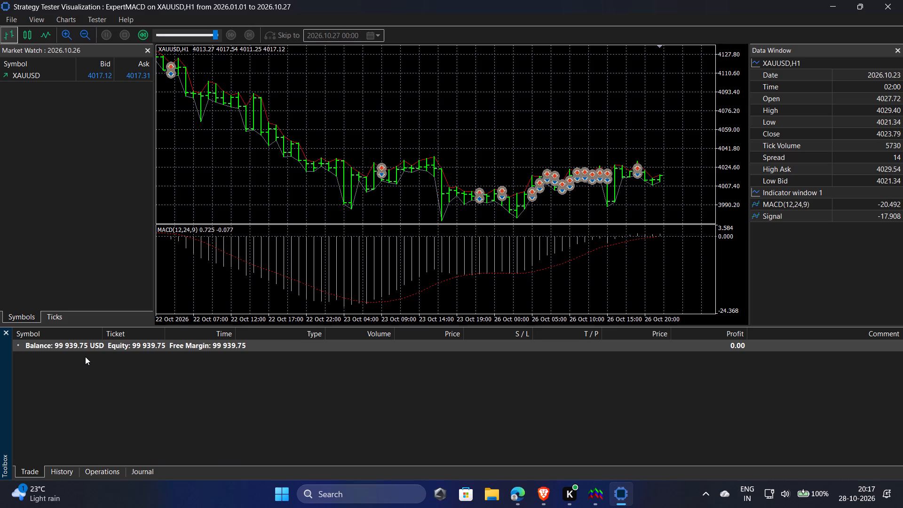
left_click(75, 469)
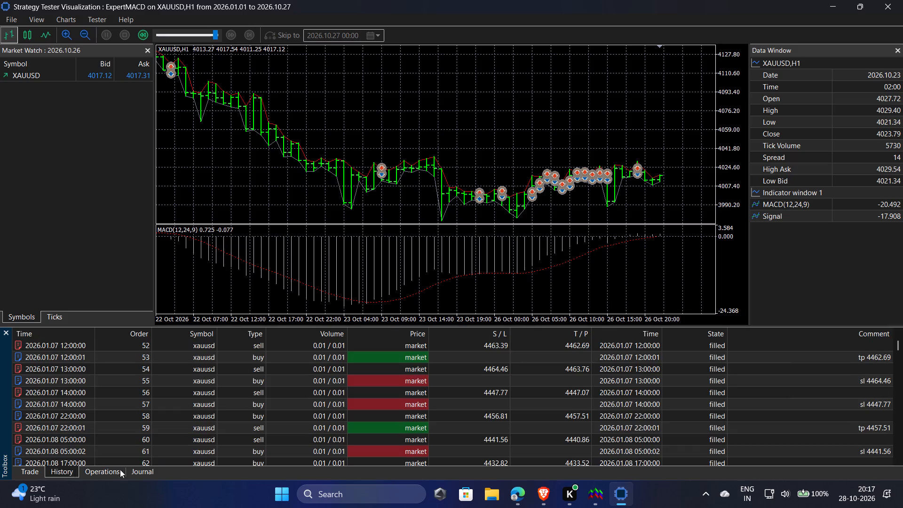
scroll(206, 462, "down", 6)
left_click(100, 474)
left_click(133, 475)
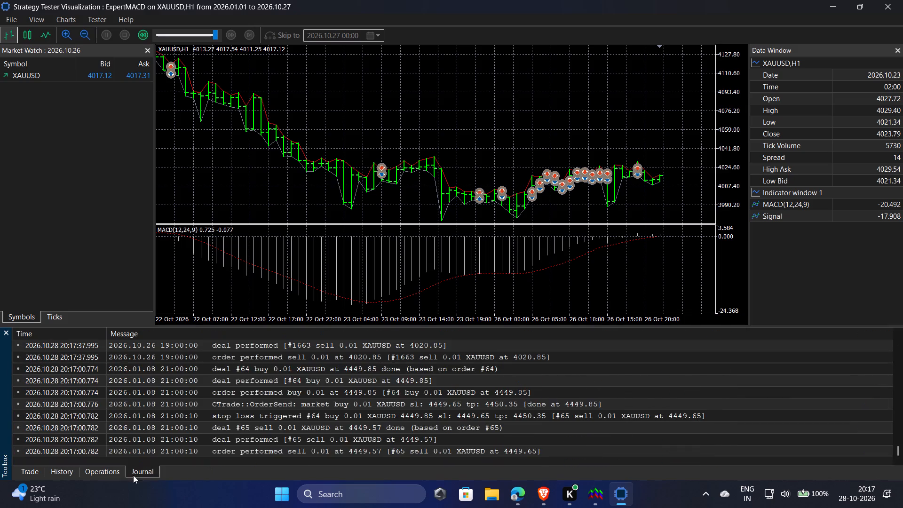
left_click(101, 475)
left_click(66, 475)
left_click(13, 476)
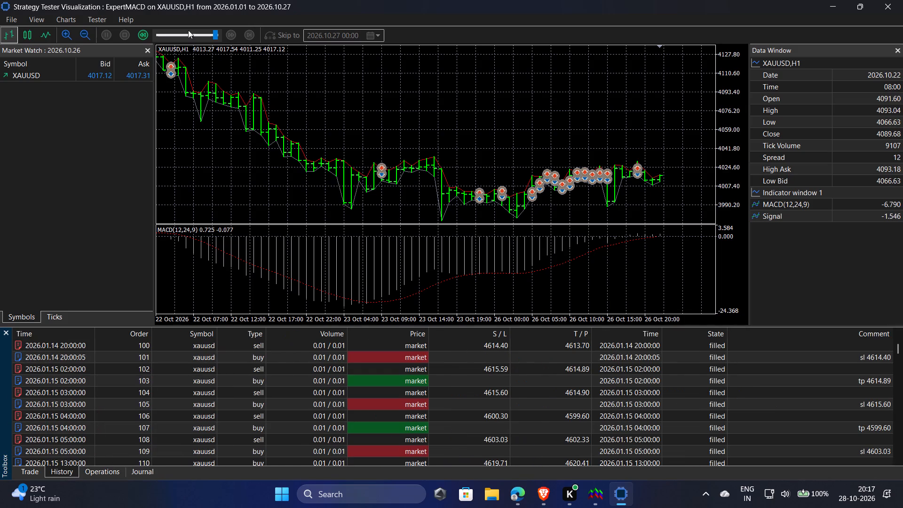
left_click(232, 31)
Close the Strategy Tester visualization window and the Alpari MT5 terminal.
left_click(879, 0)
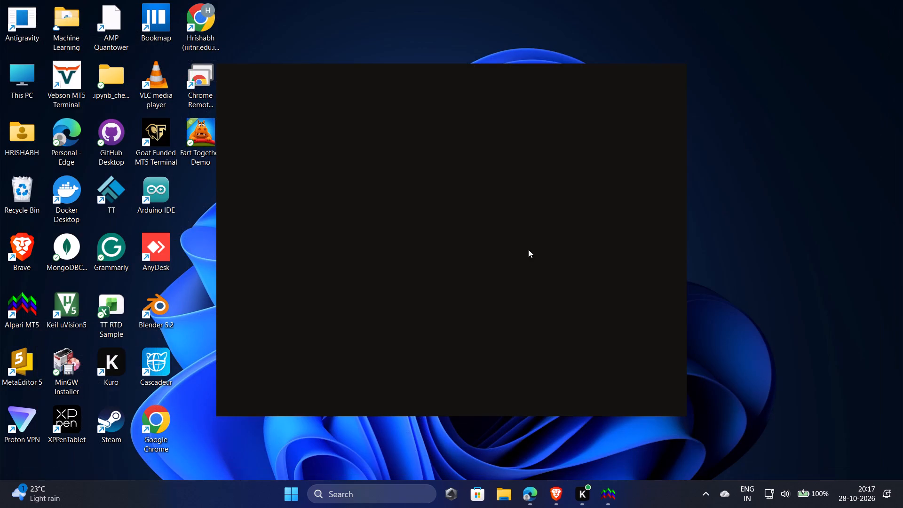
left_click(888, 273)
left_click(615, 499)
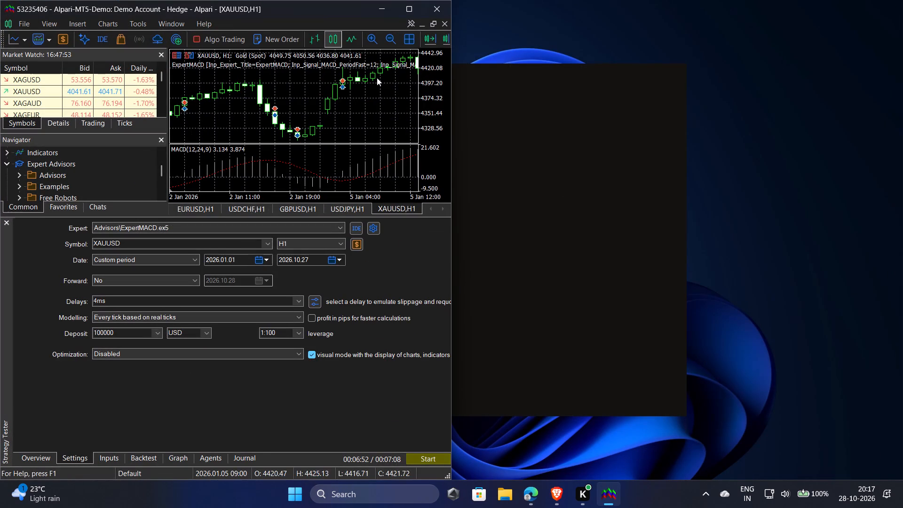
left_click(434, 6)
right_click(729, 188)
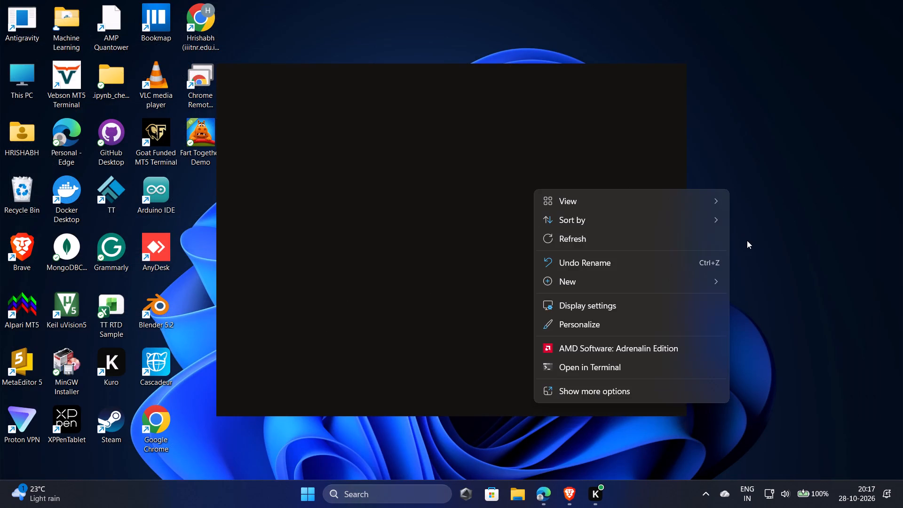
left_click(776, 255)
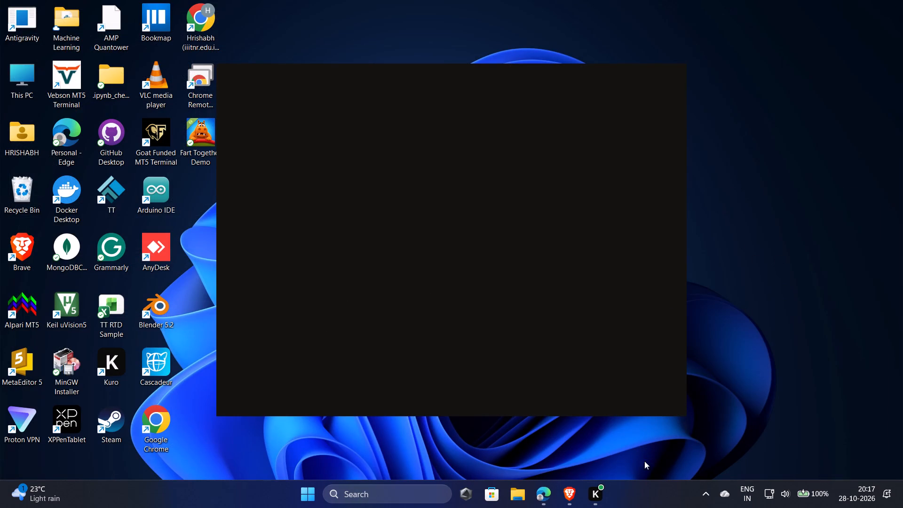
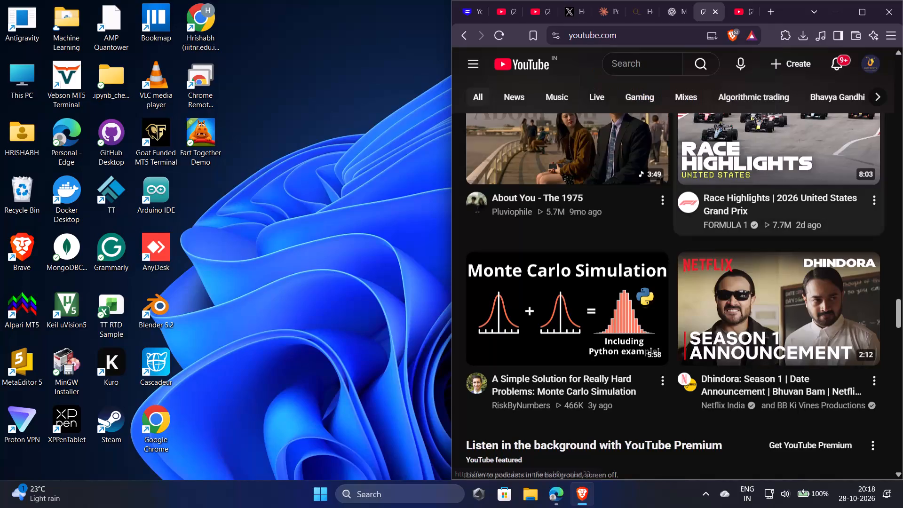
Switch to the Microsoft Edge window showing the XAUUSD TradingView chart and close it.
left_click(560, 505)
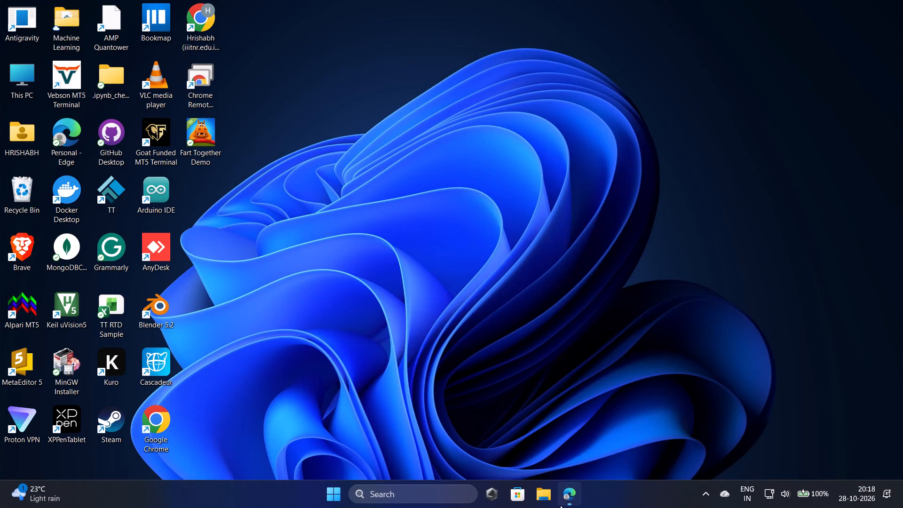
left_click(902, 0)
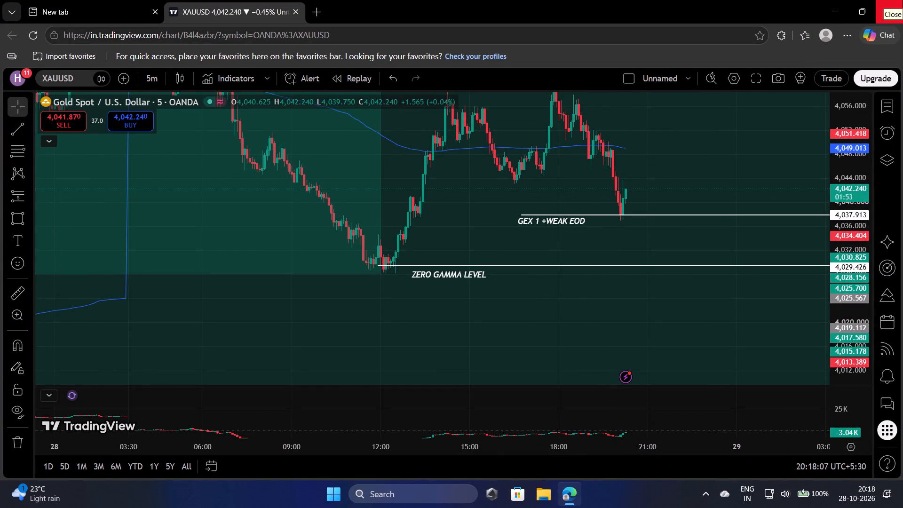